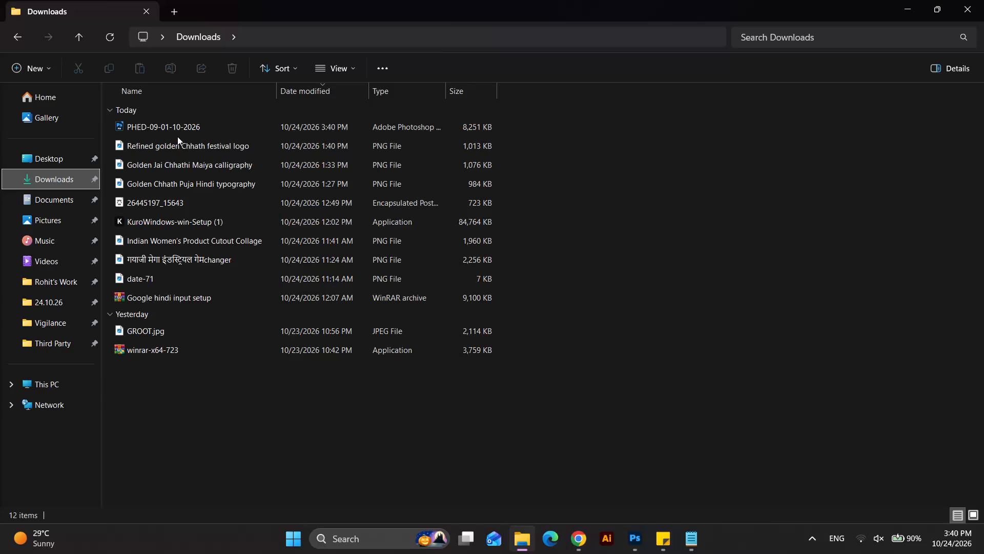
left_click(177, 129)
key("ctrl+x")
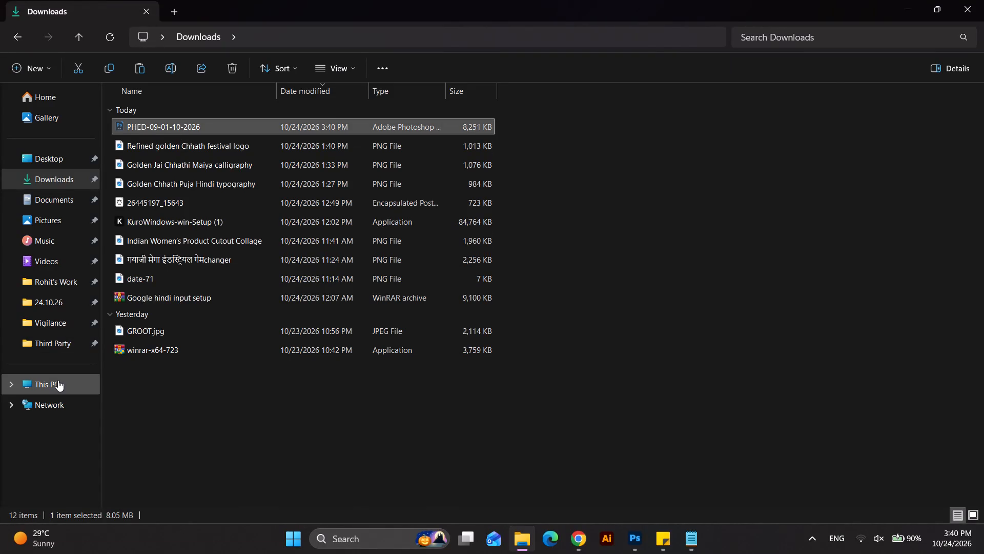
left_click(58, 380)
double_click(360, 108)
left_click(370, 254)
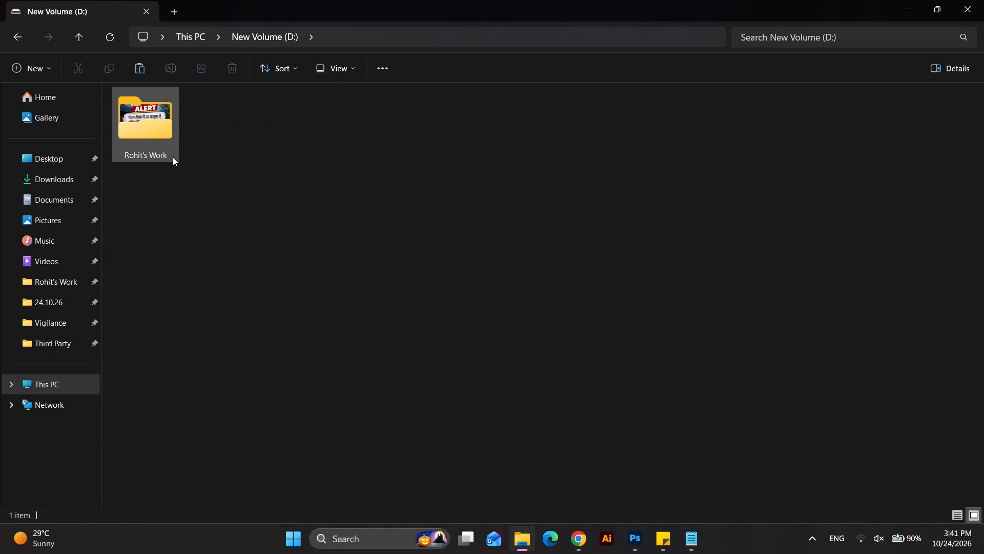
double_click(173, 155)
Create a new folder named PHED inside the Rohit's Work folder.
left_click(583, 379)
right_click(580, 379)
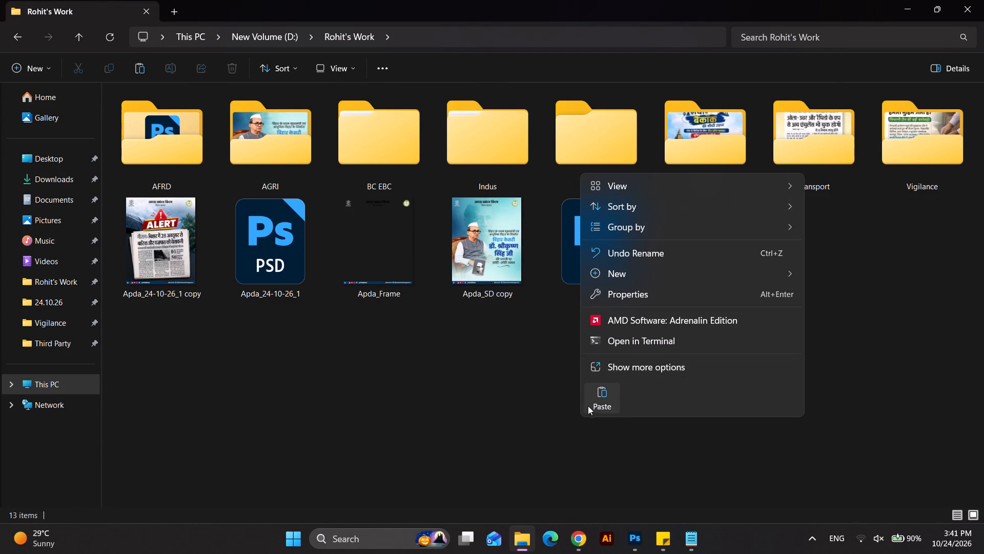
right_click(542, 403)
left_click(596, 293)
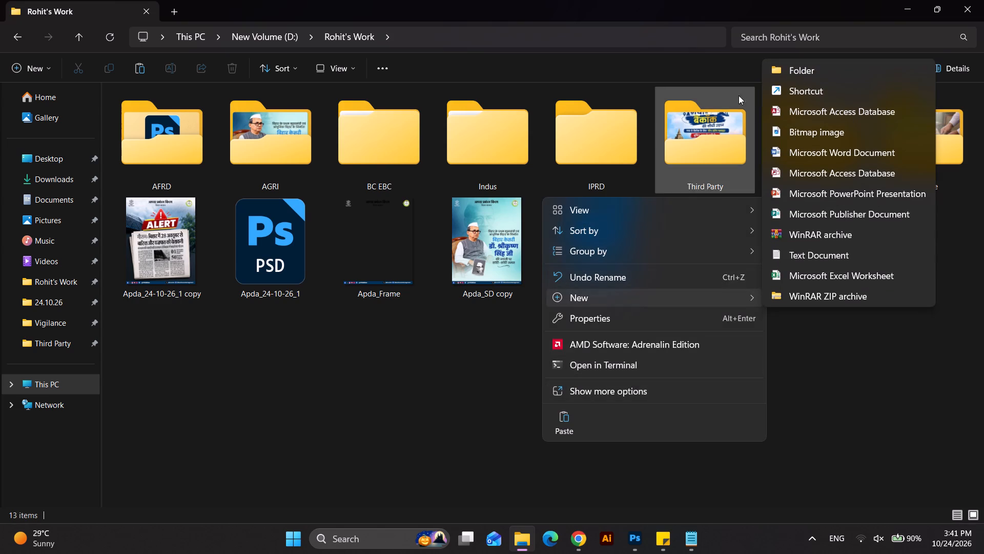
left_click(799, 74)
key("ctrl+p")
key("ctrl+j")
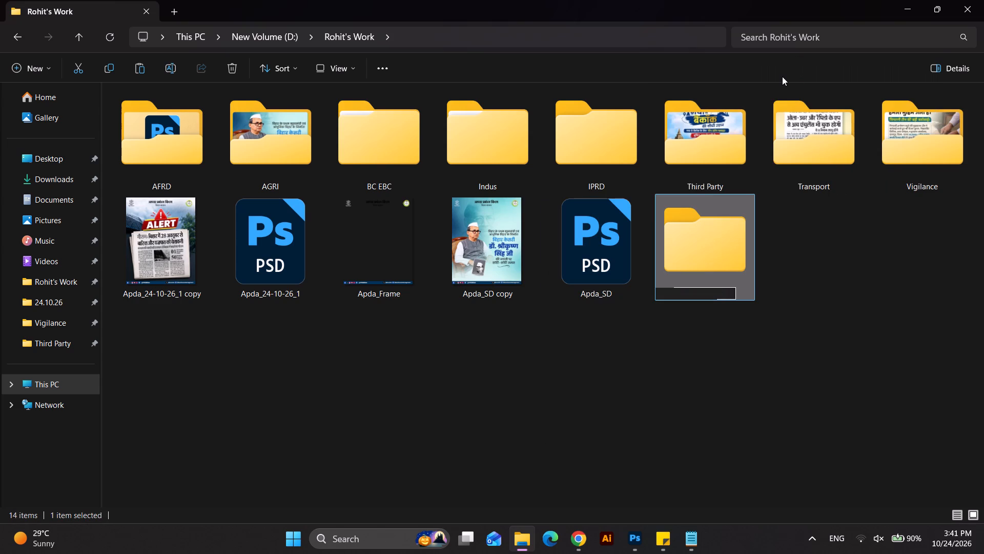
key("ctrl+e")
key("ctrl+d")
left_click(686, 304)
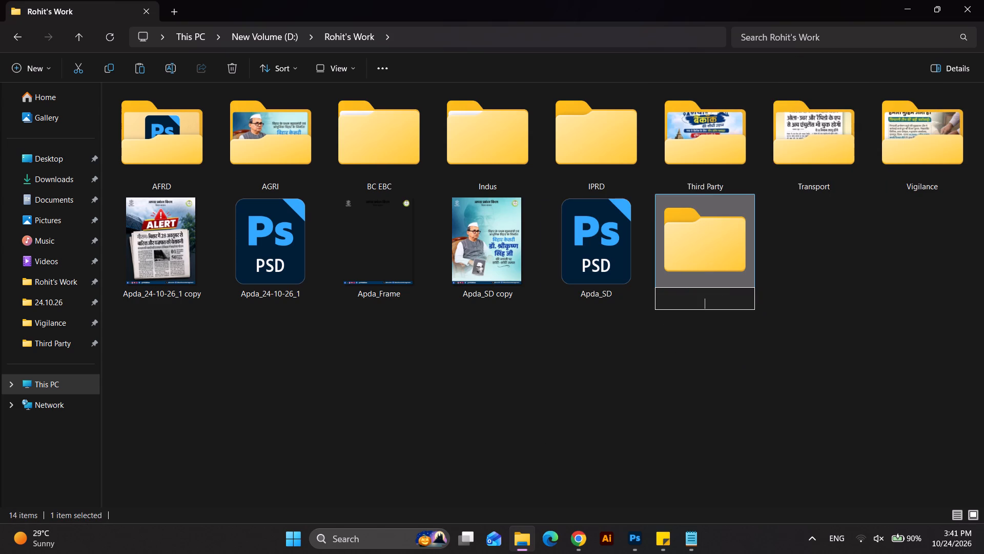
key("BackSpace")
key("BackSpace")
key("BackSpace")
key("BackSpace")
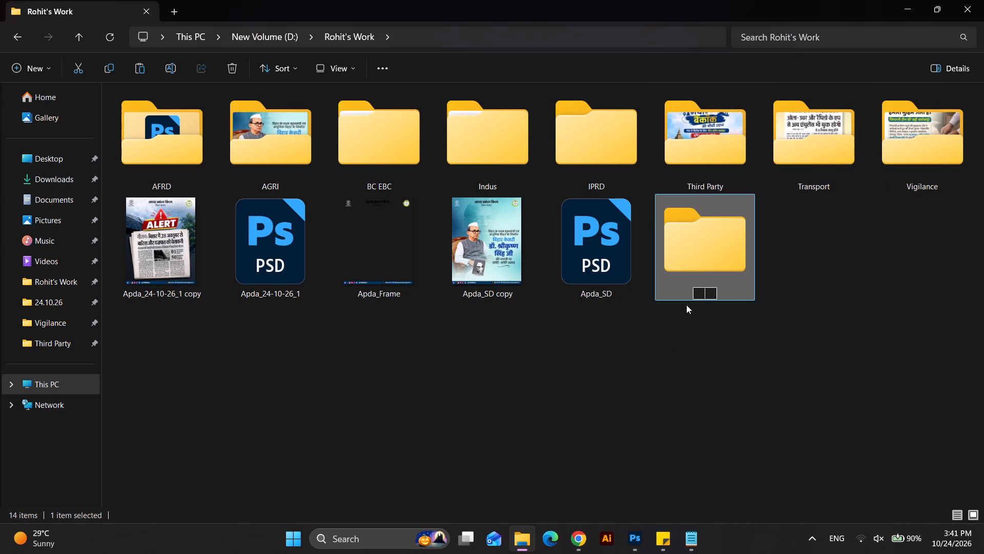
type("PHED")
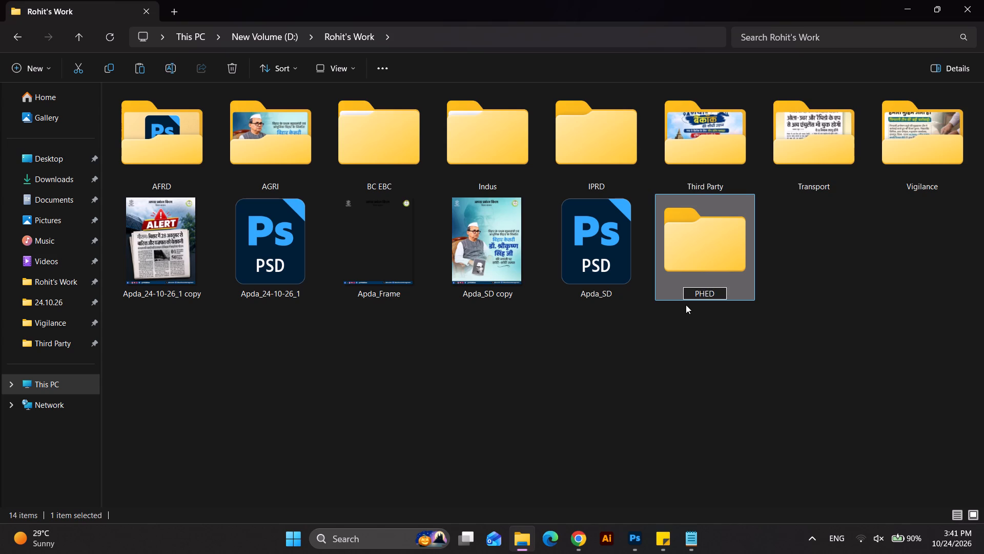
left_click(686, 305)
Open the PHED folder and paste the cut Photoshop file into it.
double_click(697, 274)
key("ctrl+v")
left_click(499, 312)
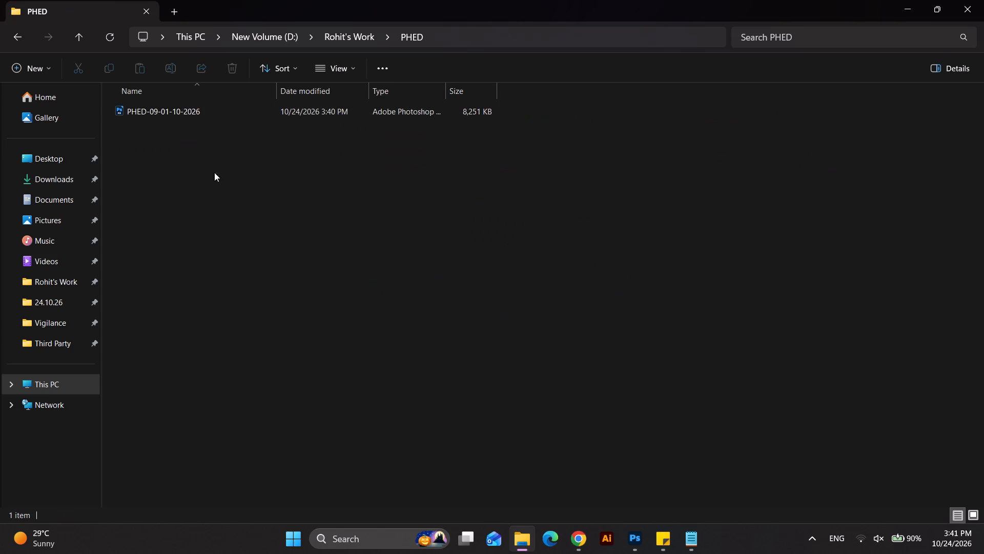
Rename the pasted Photoshop file as PHED-1.
left_click(152, 111)
left_click(147, 114)
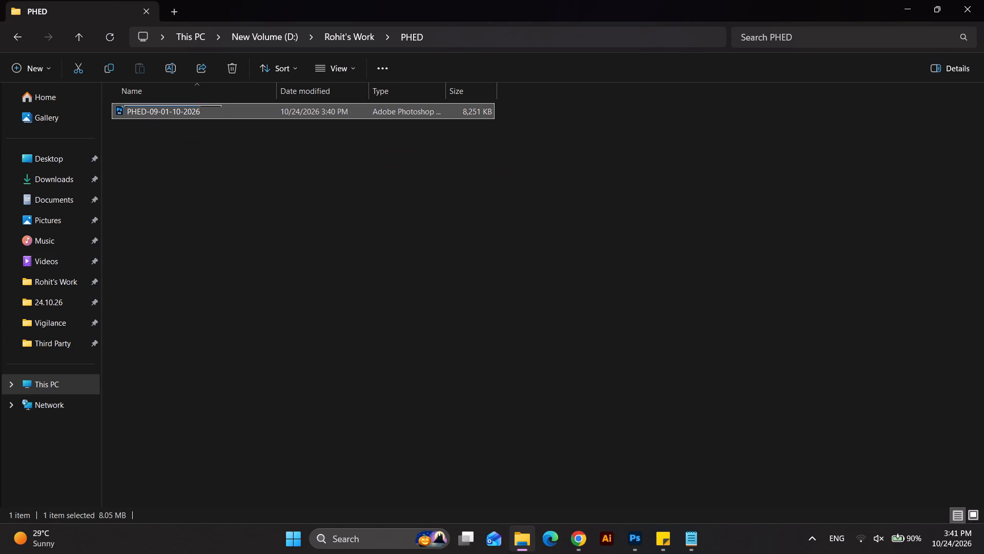
left_click_drag(149, 112, 272, 114)
key("1")
left_click(239, 165)
Open the PHED-1 file in Photoshop and check the poster's headline area.
double_click(173, 113)
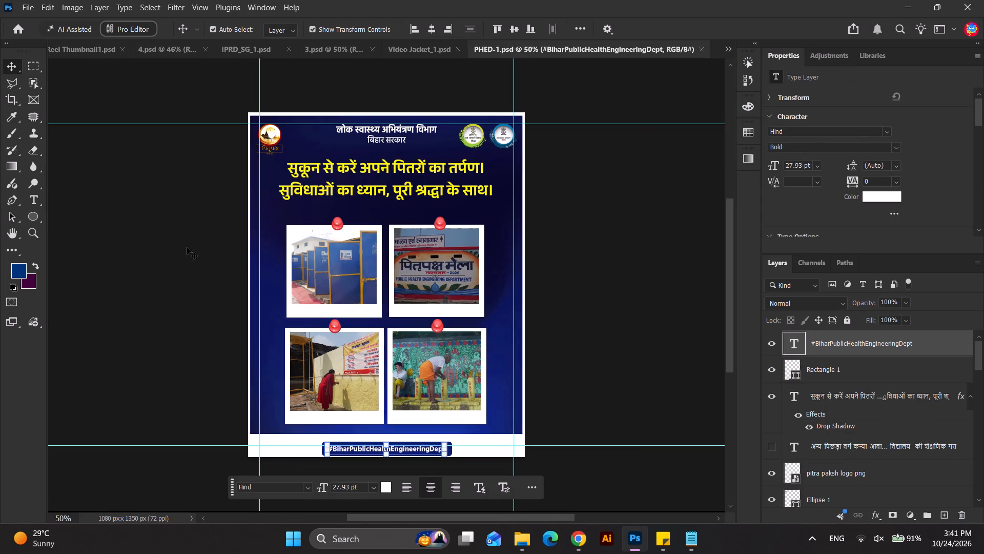
left_click(138, 255)
scroll(304, 191, "up", 2)
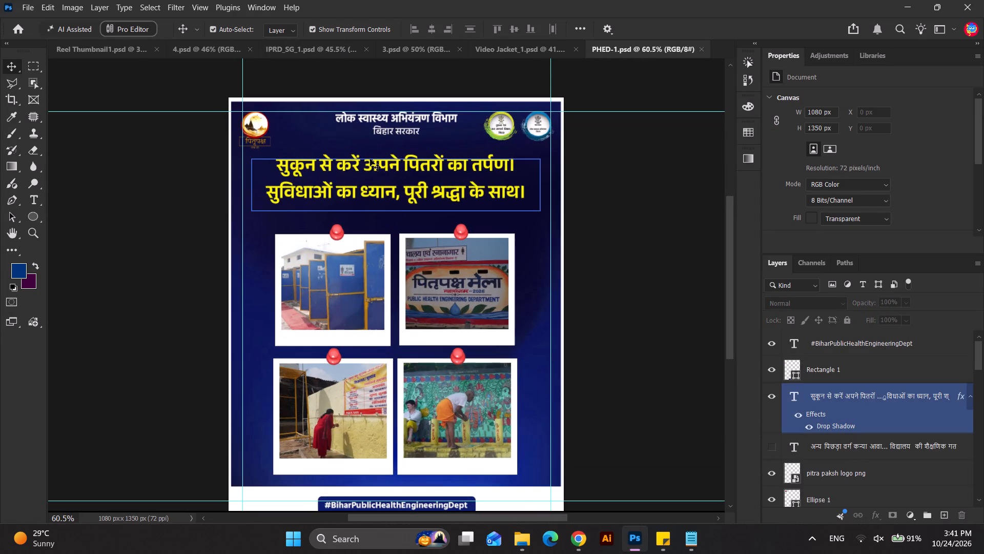
scroll(393, 121, "up", 1)
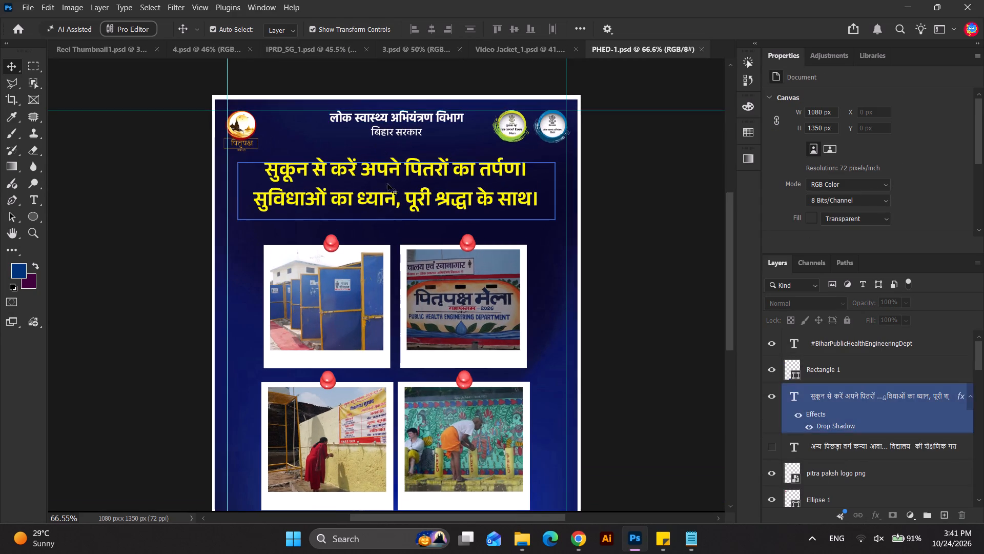
scroll(231, 199, "down", 1)
left_click(168, 217)
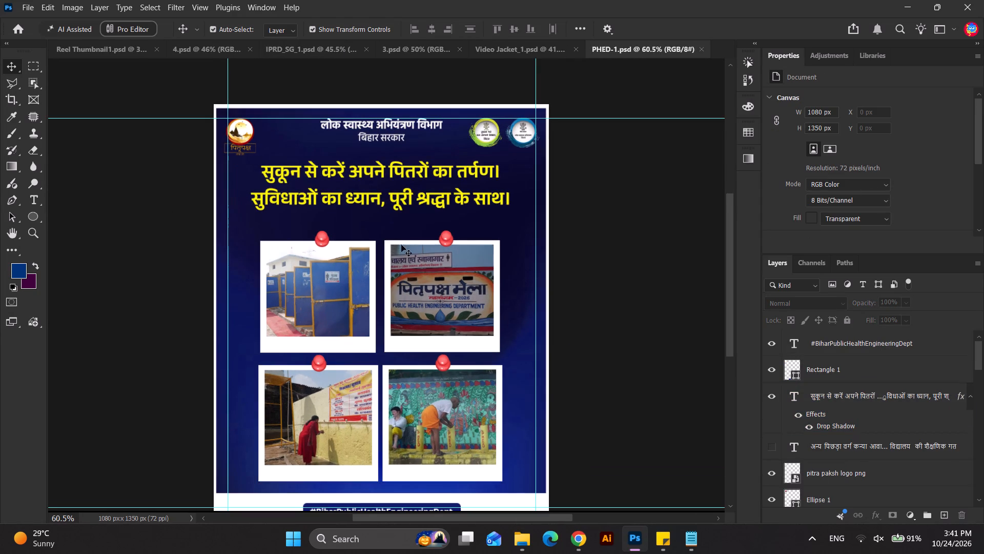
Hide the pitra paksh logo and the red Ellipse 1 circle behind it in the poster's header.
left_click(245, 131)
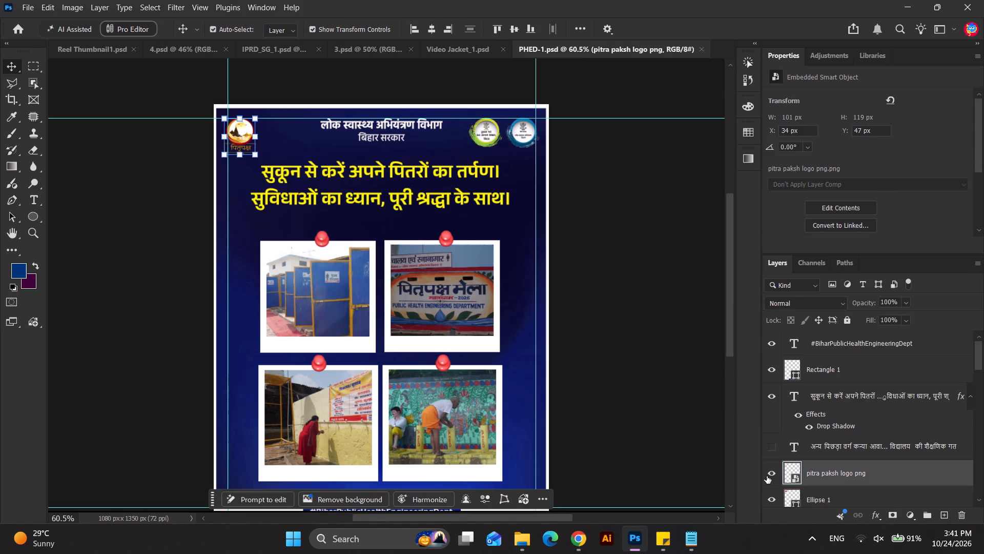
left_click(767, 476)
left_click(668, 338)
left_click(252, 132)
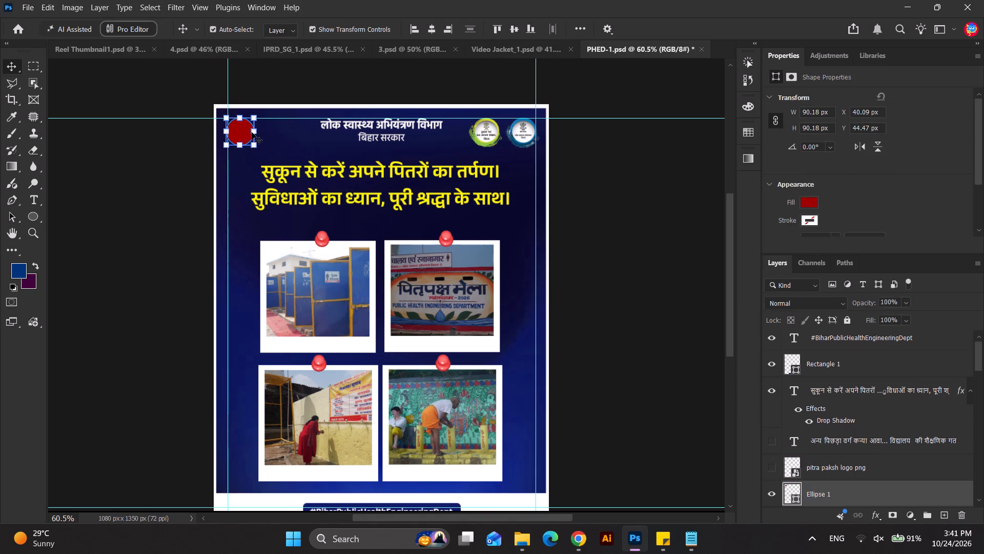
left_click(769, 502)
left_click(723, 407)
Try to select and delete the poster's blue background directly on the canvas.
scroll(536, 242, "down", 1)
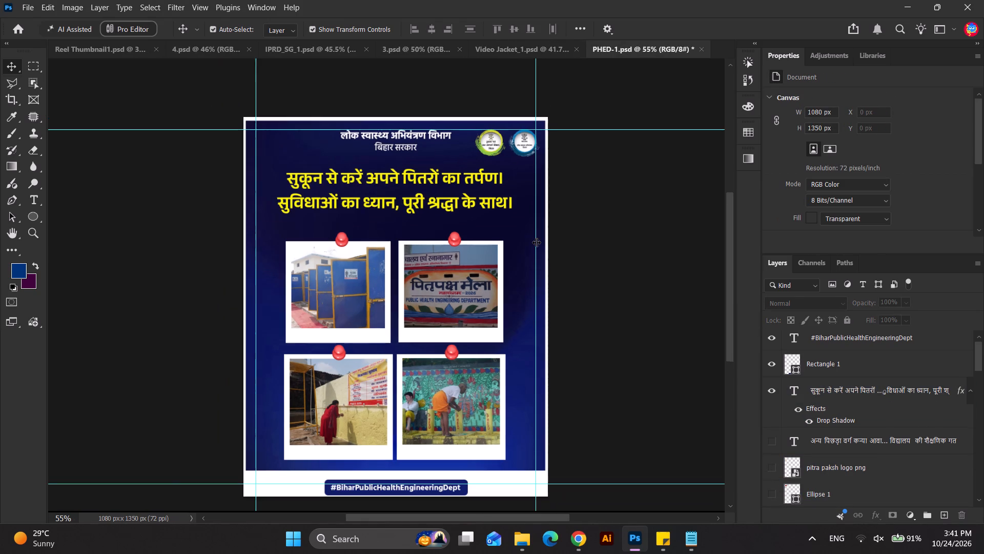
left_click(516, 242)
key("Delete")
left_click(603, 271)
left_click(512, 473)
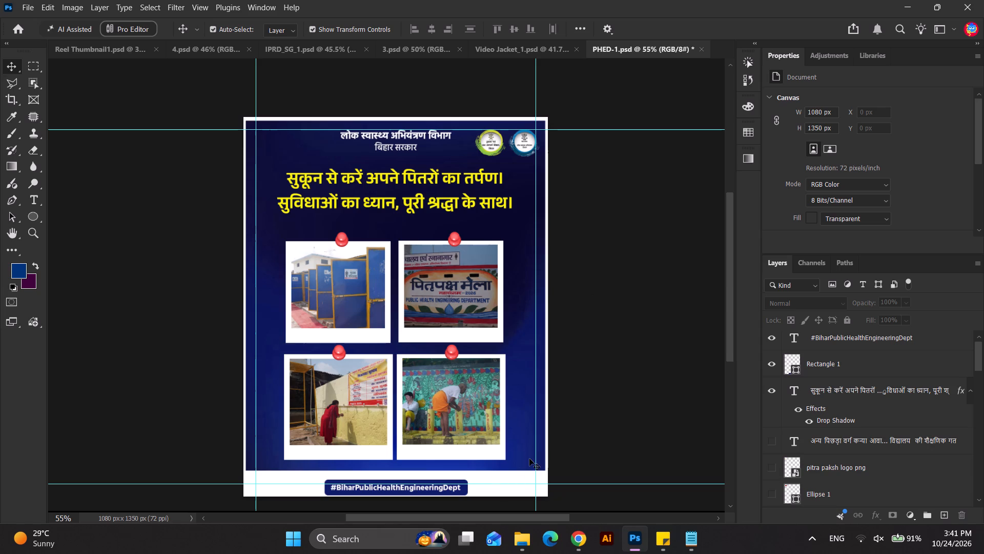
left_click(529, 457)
Unlock the locked layers at the bottom of the layer stack, including Rectangle 3 and Layer 59.
scroll(795, 463, "down", 5)
scroll(804, 457, "up", 13)
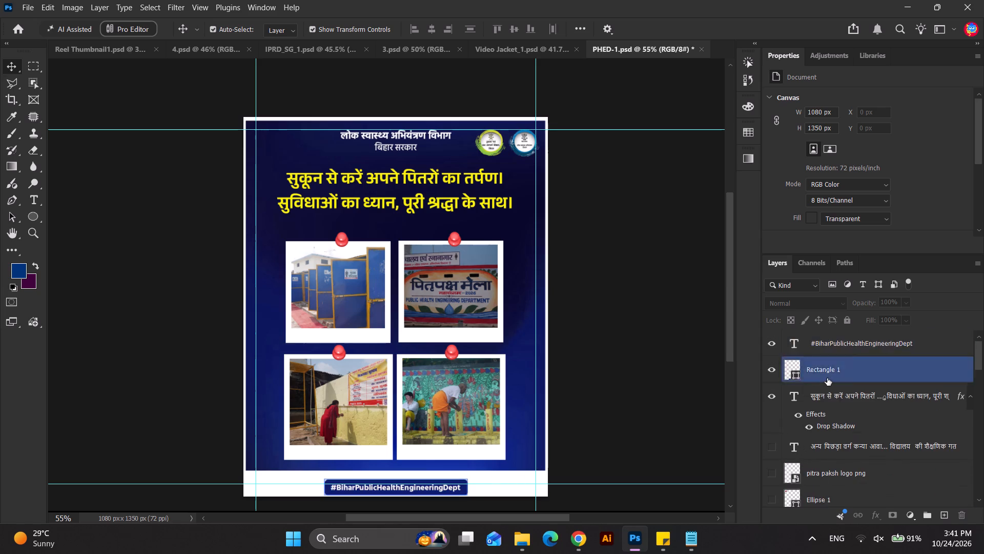
scroll(827, 379, "down", 19)
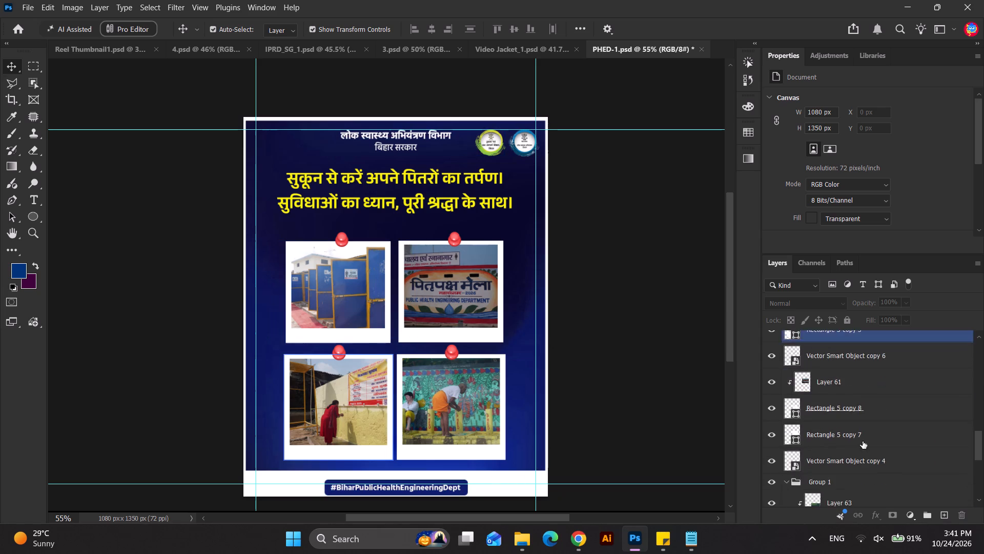
scroll(863, 441, "down", 12)
left_click(957, 378)
left_click(960, 395)
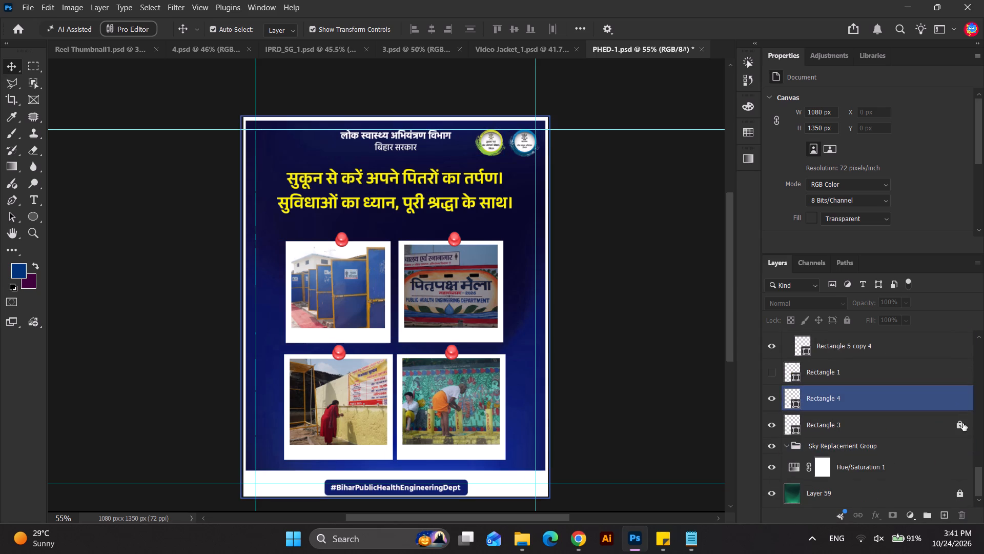
left_click(963, 423)
left_click(961, 496)
Delete the poster's background, the four framed photos with their red pins, and the yellow headline, keeping the header and footer.
left_click_drag(663, 264, 322, 328)
key("Delete")
left_click_drag(216, 181, 515, 403)
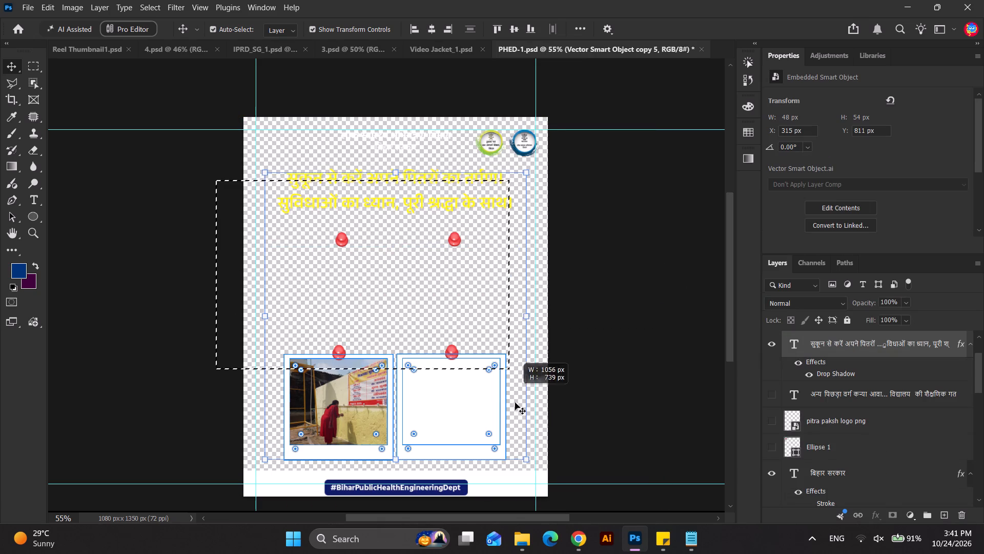
left_click_drag(515, 403, 518, 407)
key("Delete")
left_click(589, 227)
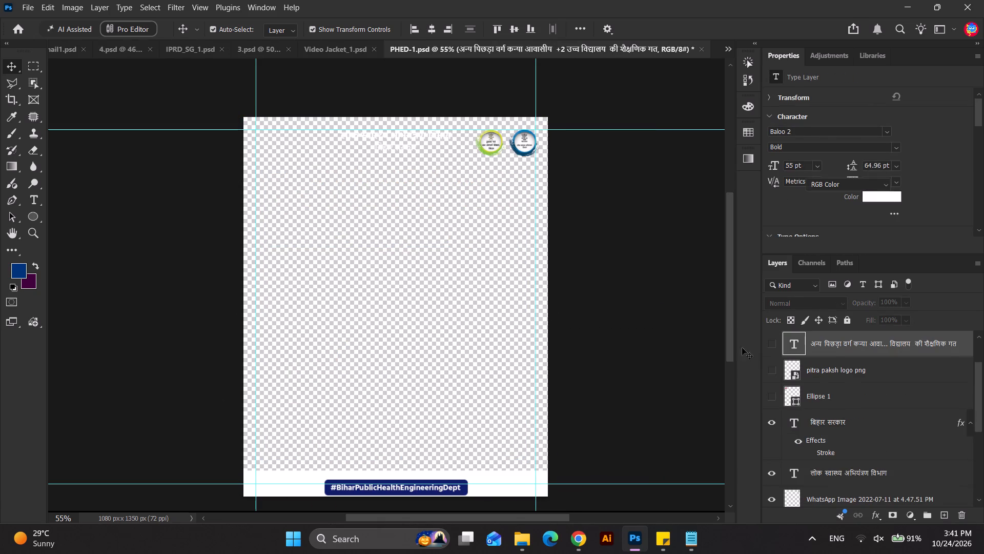
Delete the hidden Hindi text layer, the pitra paksh logo layer and the Ellipse 1 layer.
scroll(897, 384, "up", 7)
left_click(851, 399)
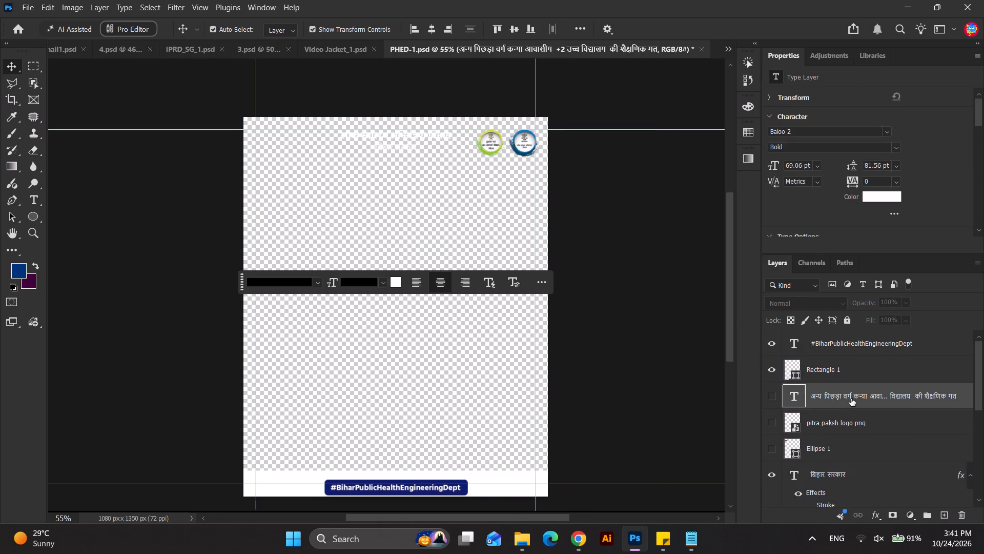
key("Delete")
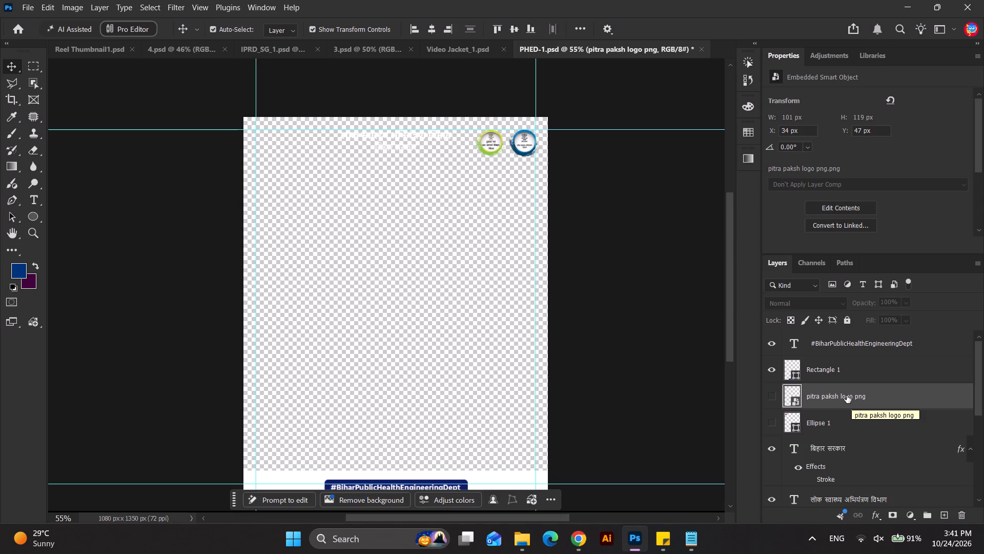
left_click(847, 395)
key("Delete")
key("Delete")
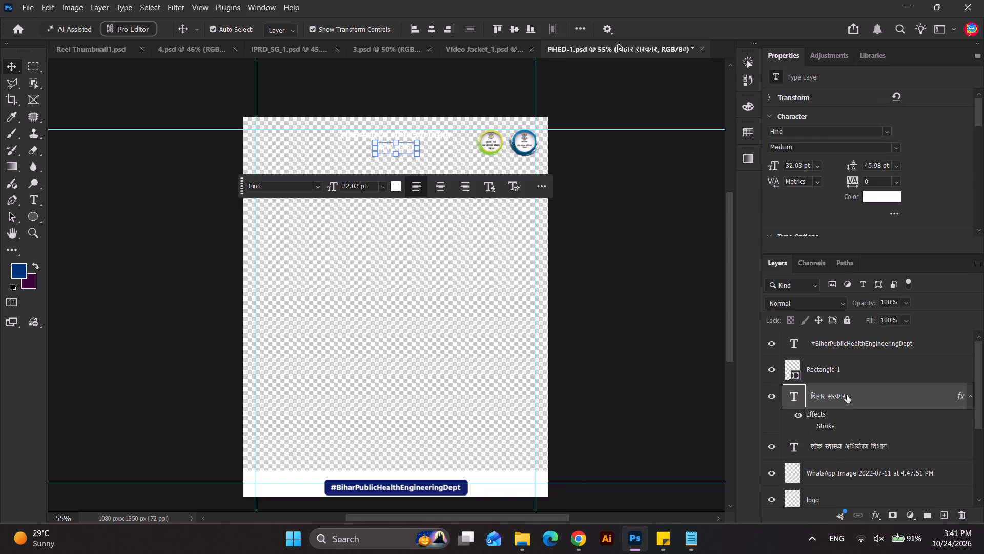
Toggle the visibility of Group 2 to check whether it holds any artwork.
scroll(854, 405, "down", 4)
left_click(838, 415)
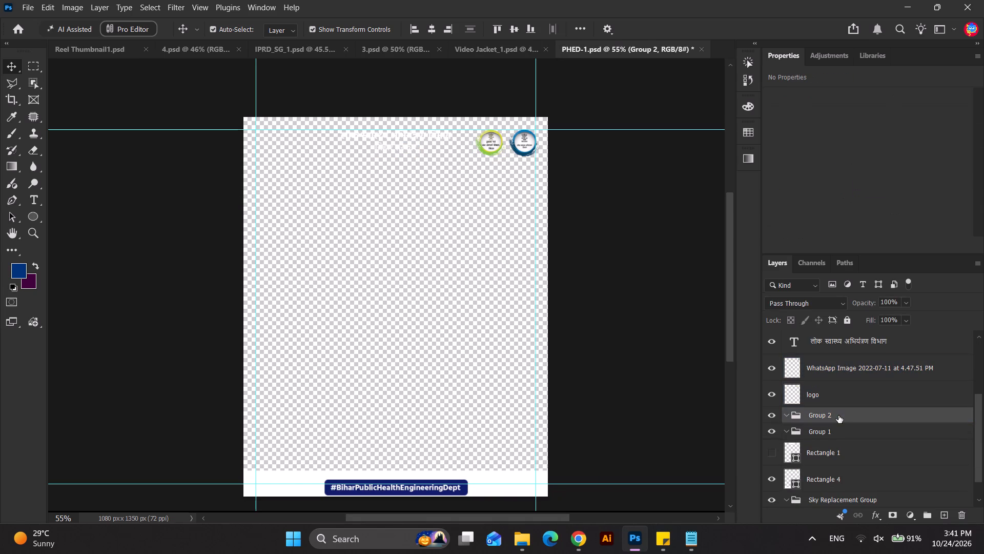
left_click(773, 412)
left_click(773, 412)
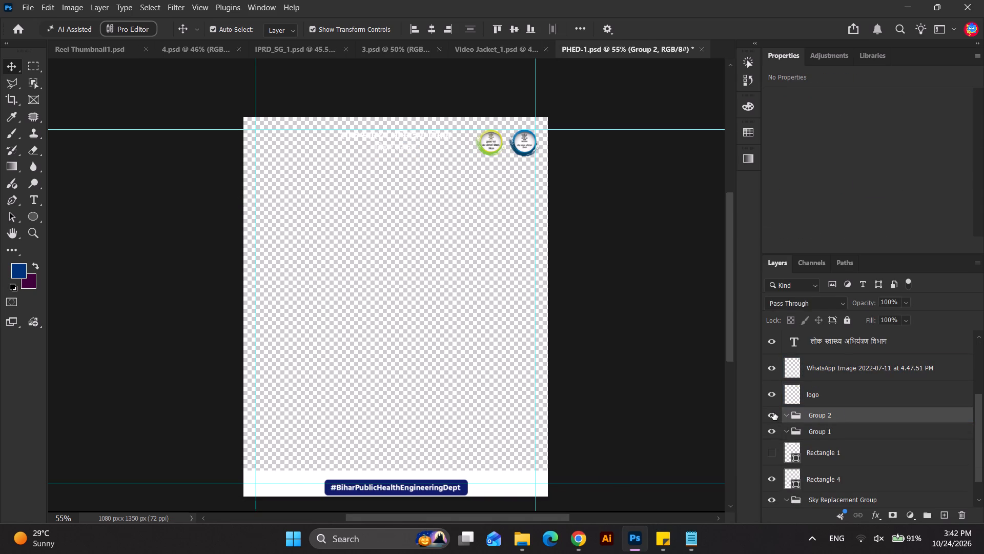
triple_click(773, 412)
left_click(773, 412)
Delete the Sky Replacement Group and the Hue/Saturation 1 adjustment layer with its mask.
scroll(859, 425, "down", 11)
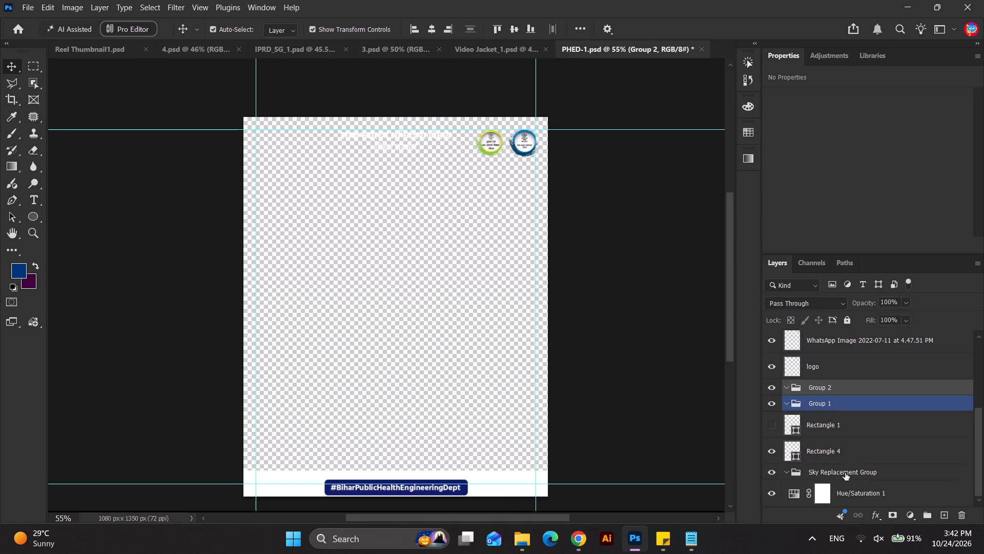
left_click(853, 488)
key("Delete")
key("Delete")
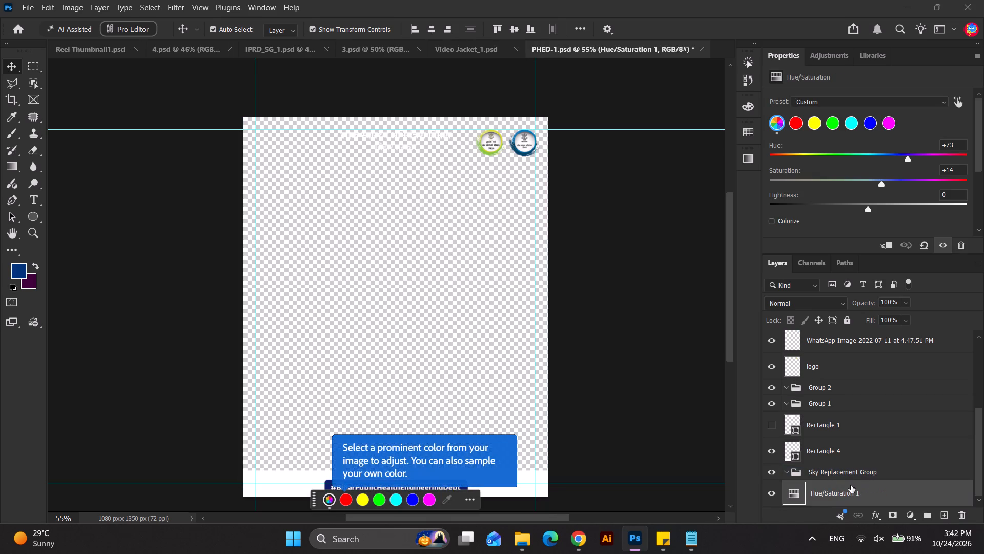
left_click(846, 476)
key("Delete")
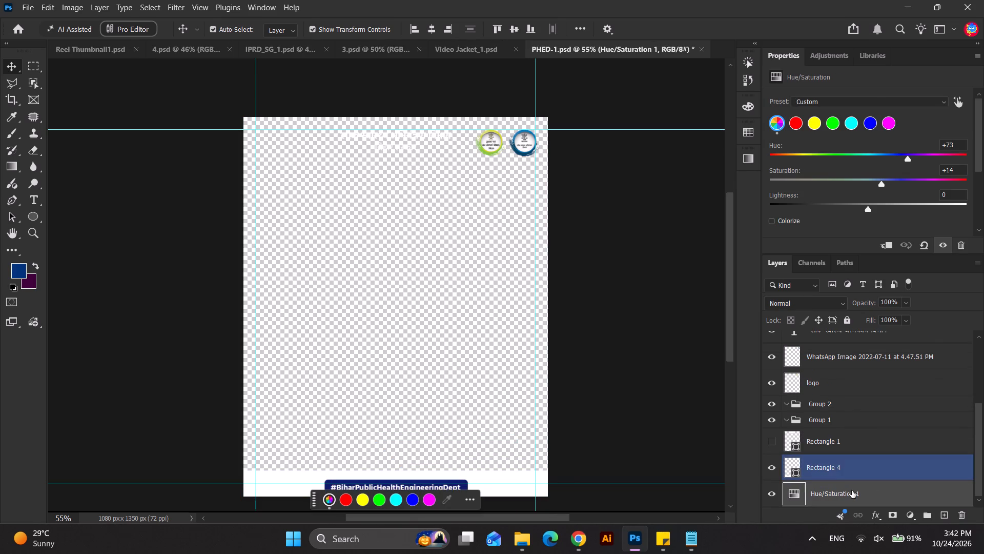
key("Delete")
Add a Solid Color fill layer in blue #00327b directly above Rectangle 4.
left_click(905, 518)
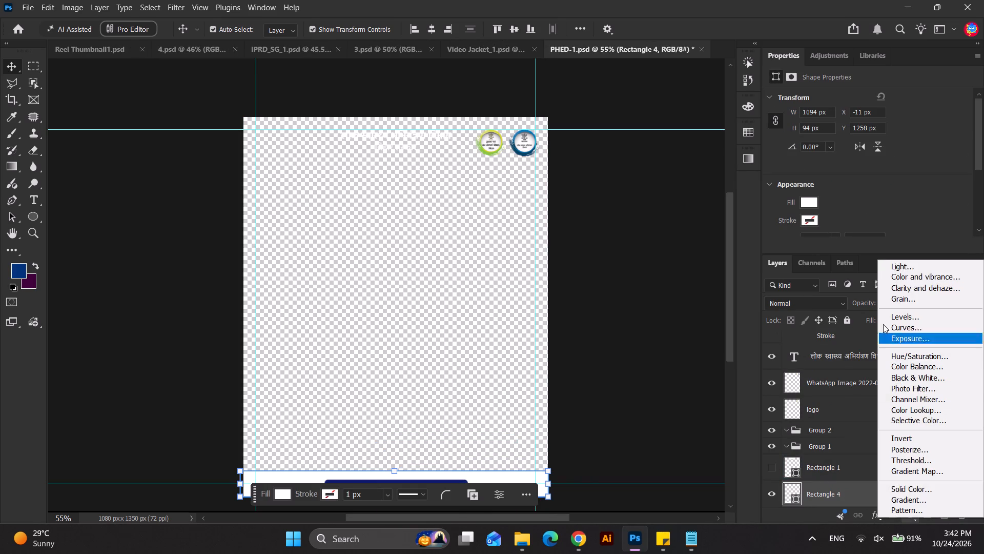
left_click(921, 484)
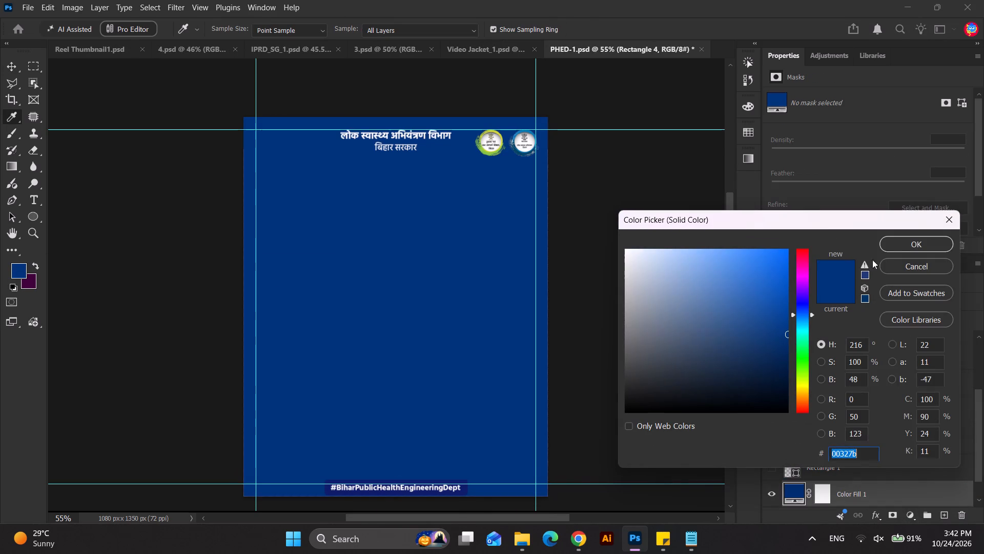
left_click(888, 248)
left_click(655, 350)
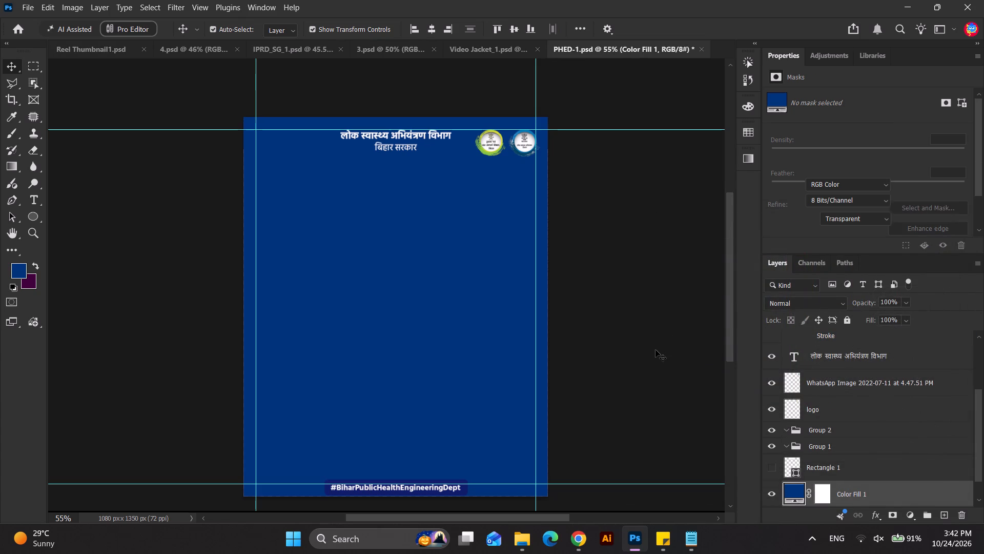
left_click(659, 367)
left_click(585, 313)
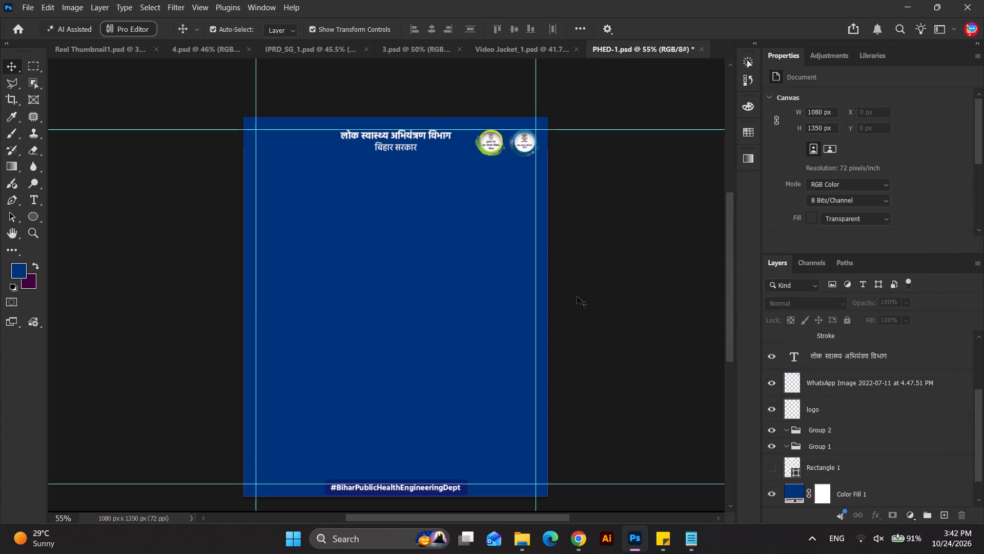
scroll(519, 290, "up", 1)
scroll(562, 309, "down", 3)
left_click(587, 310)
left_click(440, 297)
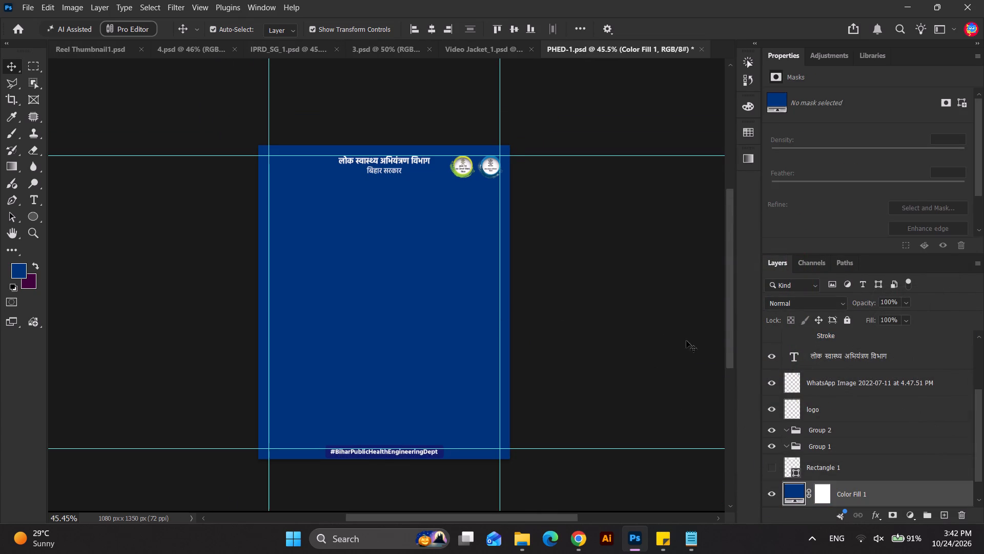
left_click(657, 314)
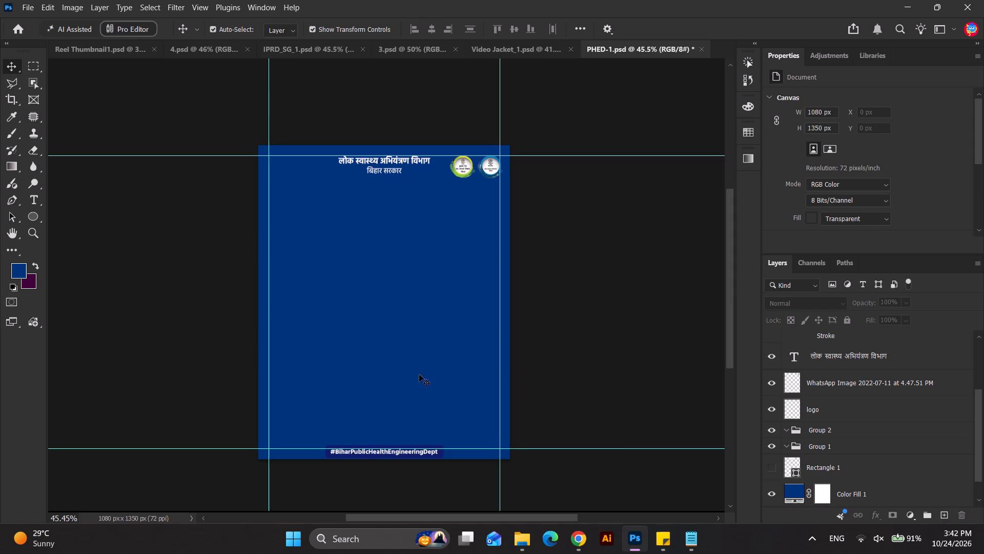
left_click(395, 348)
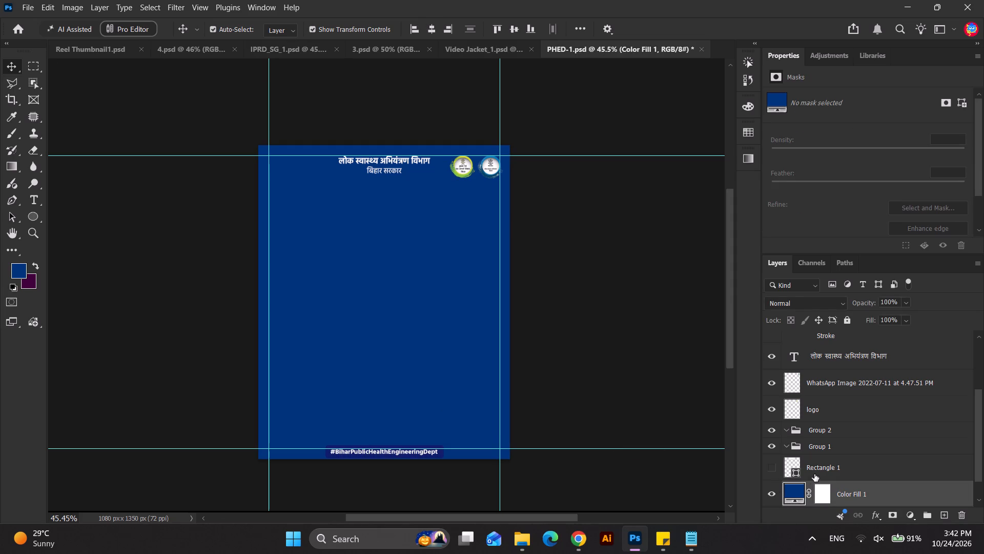
Delete the hidden Rectangle 1 layer above the blue fill, along with the Group 1 and Group 2 folders.
left_click(814, 474)
key("Delete")
left_click(824, 445)
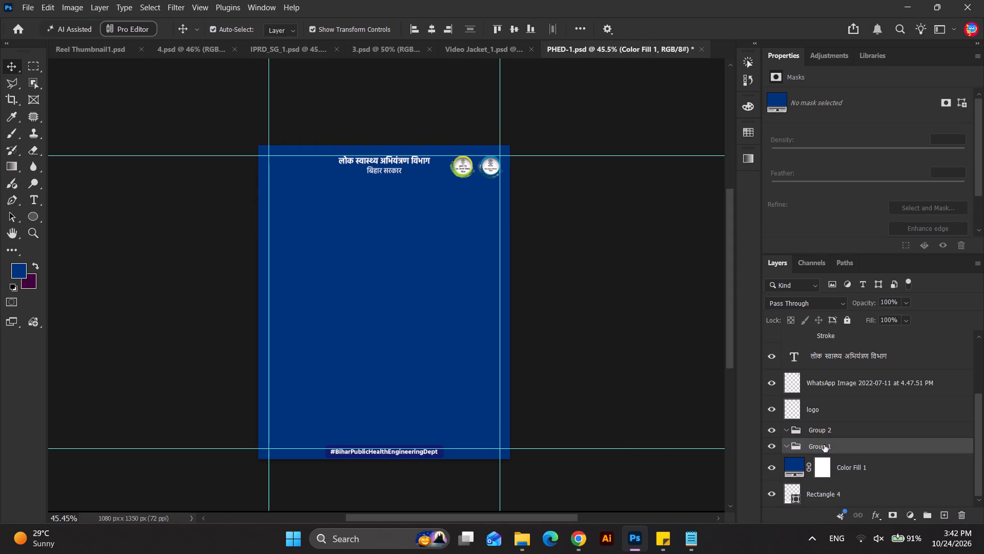
key("Delete")
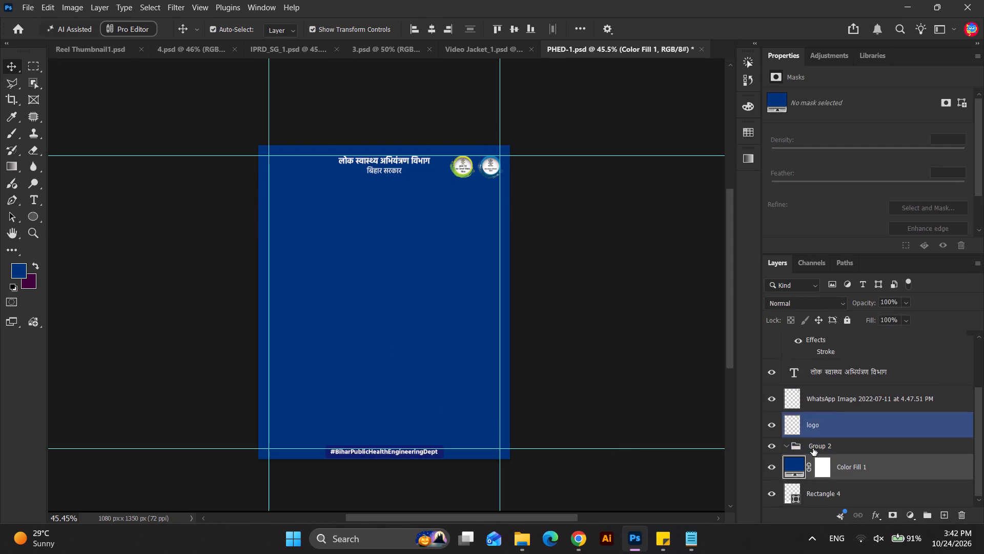
left_click(813, 448)
key("Delete")
Group all header and footer layers, from logo up to the #BiharPublicHealthEngineeringDept text, and name the group Frame.
left_click(812, 446)
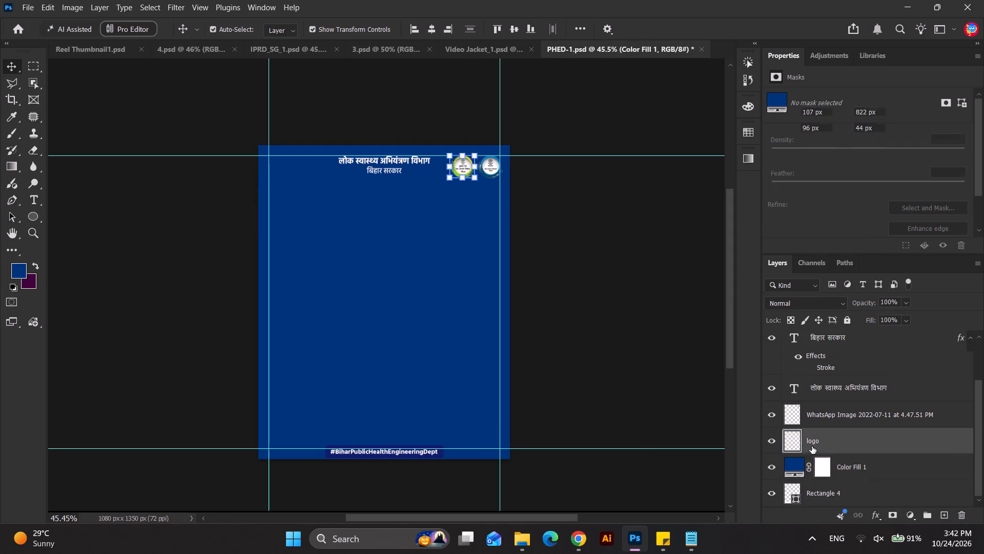
scroll(814, 429, "up", 6)
left_click(825, 350, "shift")
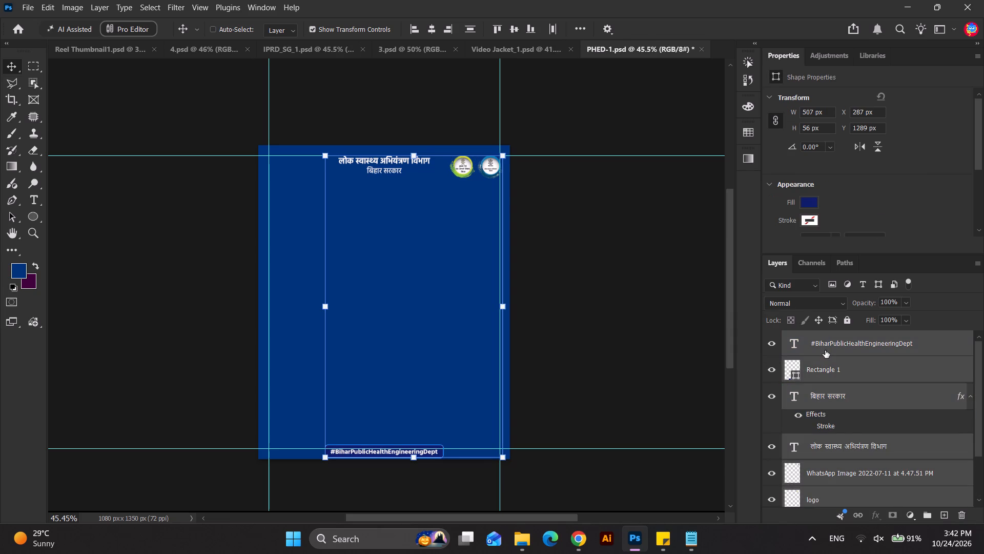
key("ctrl+g")
double_click(810, 341)
type("Frame")
left_click(836, 384)
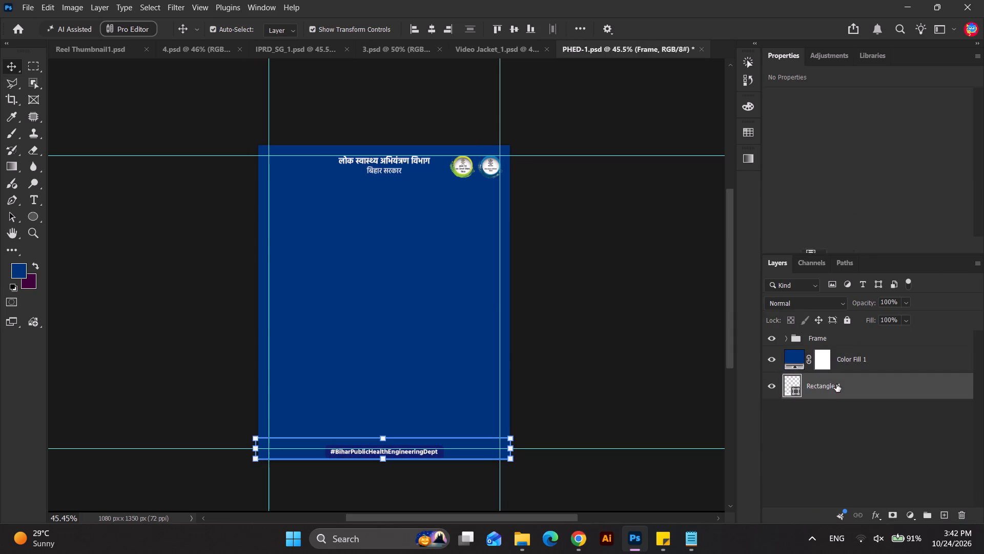
Delete the Rectangle 4 layer beneath the Color Fill 1 layer after toggling its visibility.
left_click(825, 390)
double_click(772, 386)
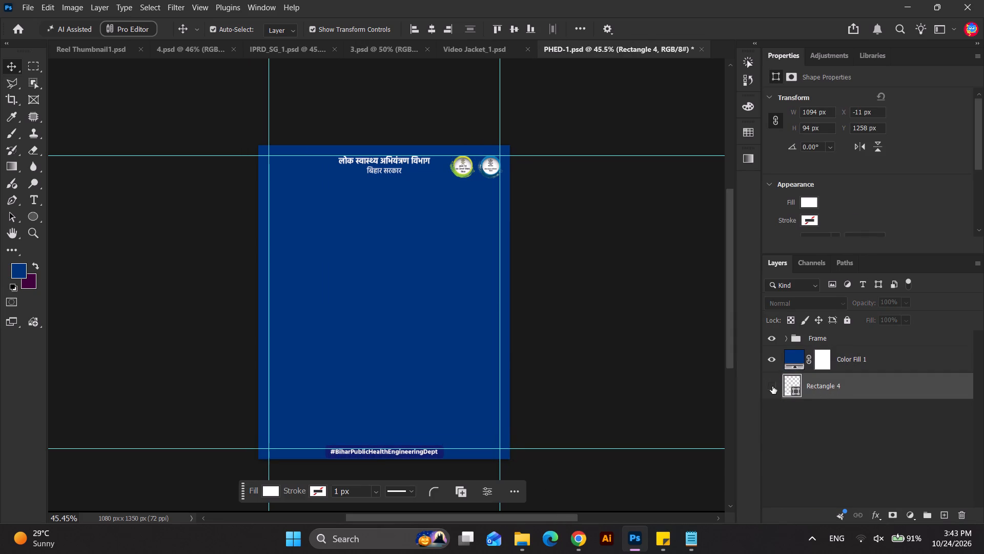
key("Delete")
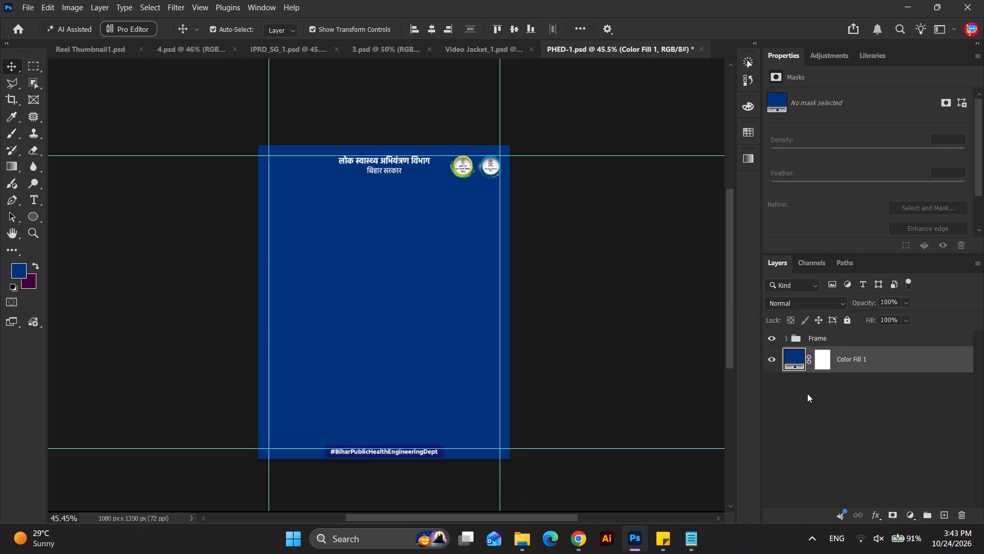
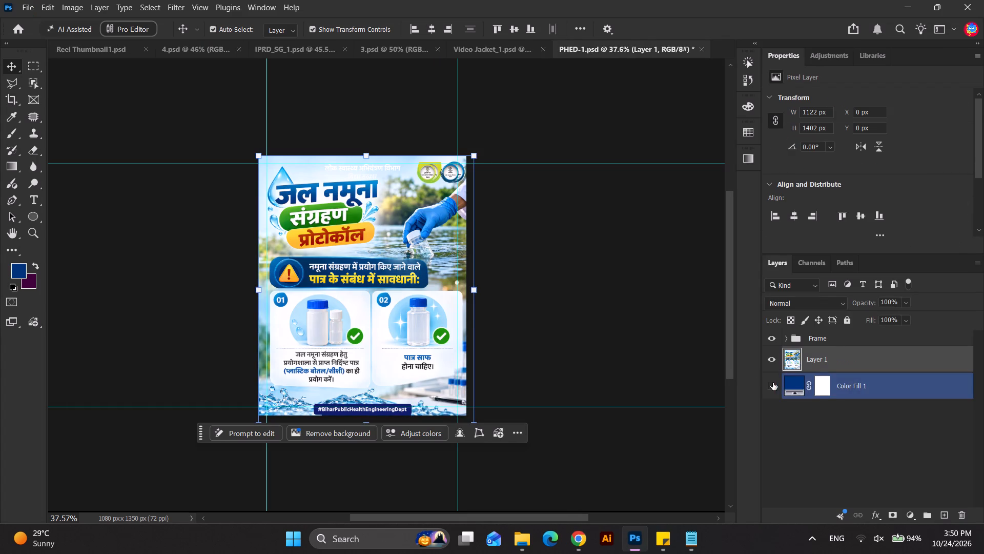
Scale the pasted poster layer to 96.26% so it matches the canvas width, and align it to the canvas's top edge.
scroll(465, 267, "up", 3)
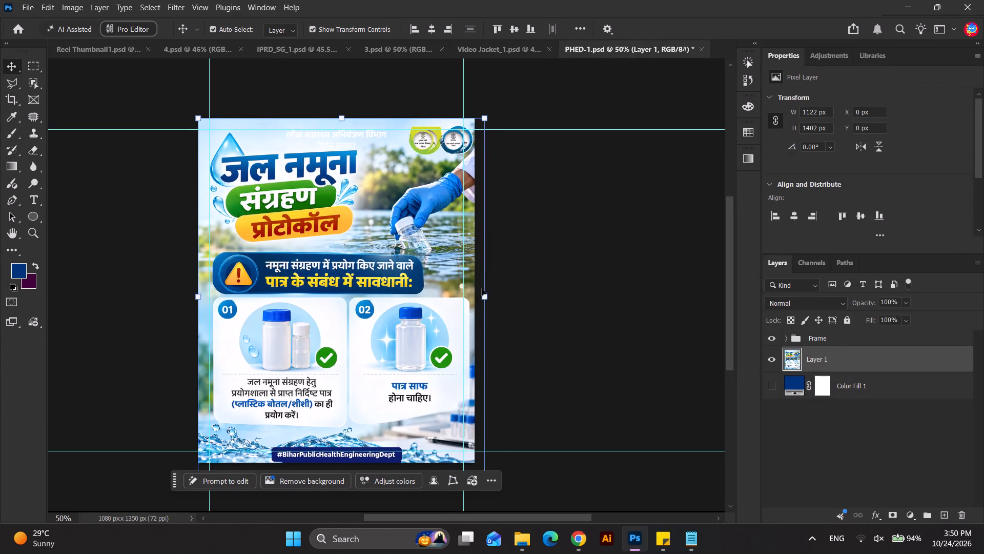
left_click(486, 298)
left_click_drag(483, 297, 477, 294)
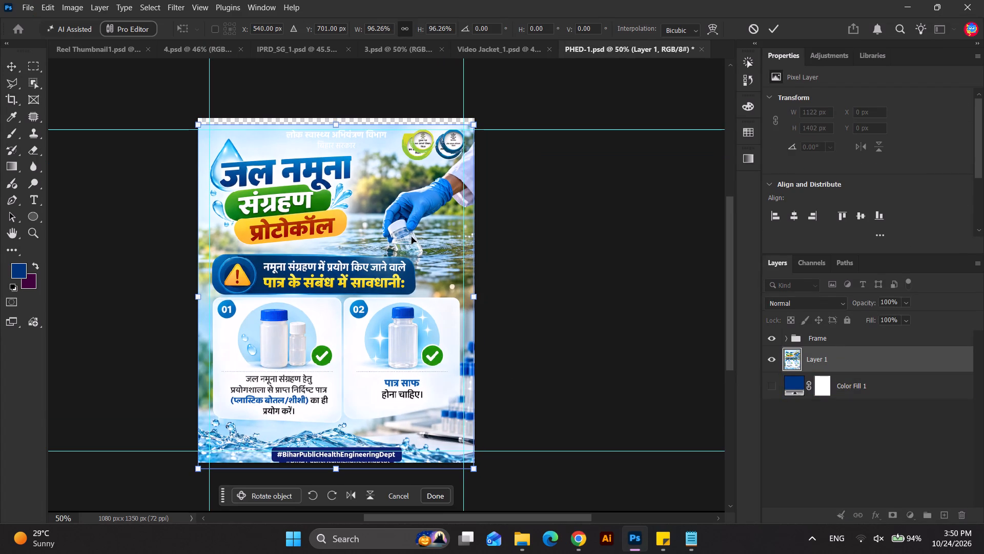
key("Return")
left_click(496, 29)
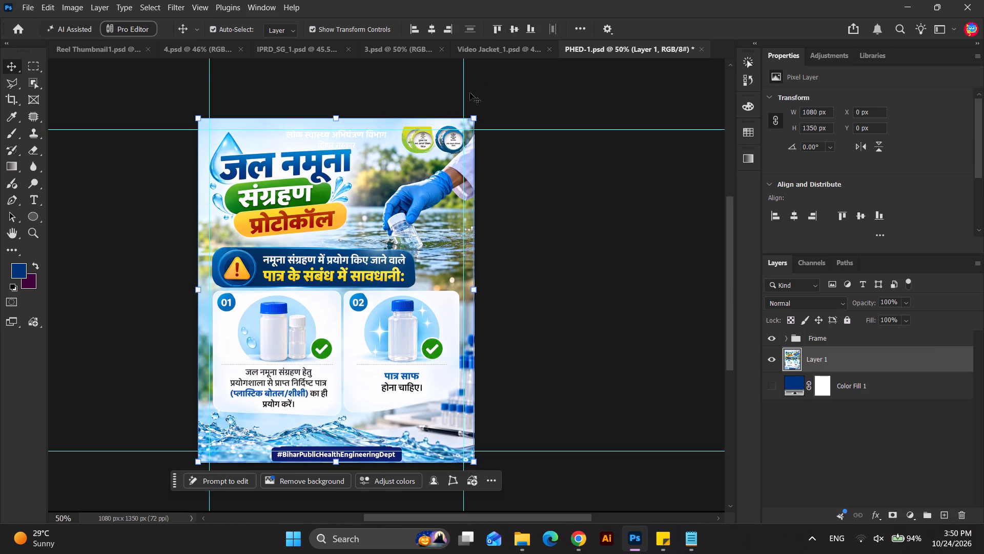
Enlarge the poster layer slightly to 100.34% and centre it horizontally on the canvas.
scroll(470, 99, "up", 1)
left_click(483, 98)
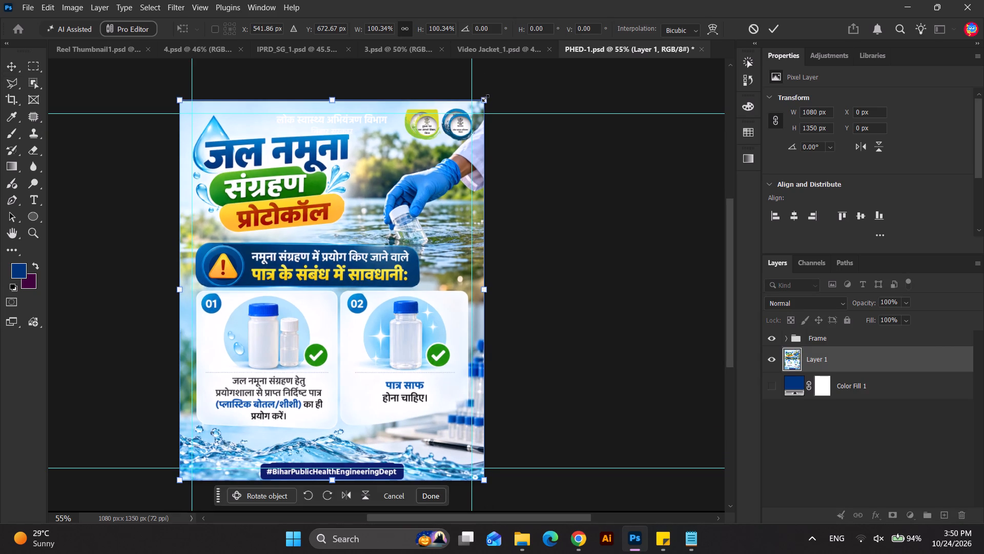
key("Return")
left_click(433, 27)
left_click(670, 251)
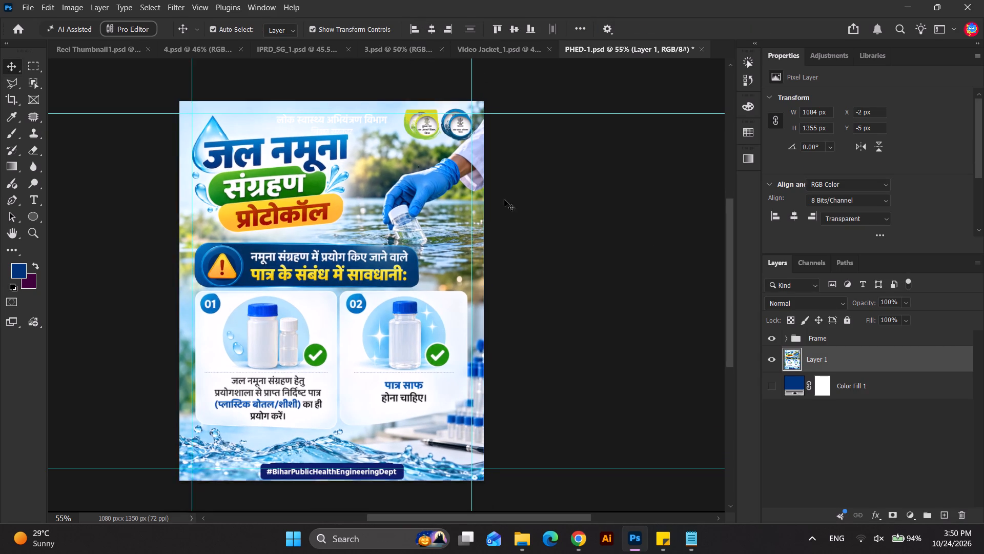
Select the rectangular area around the logos in the poster layer's upper corner, delete its pixels, and clear the selection.
scroll(345, 130, "up", 3)
left_click(401, 179)
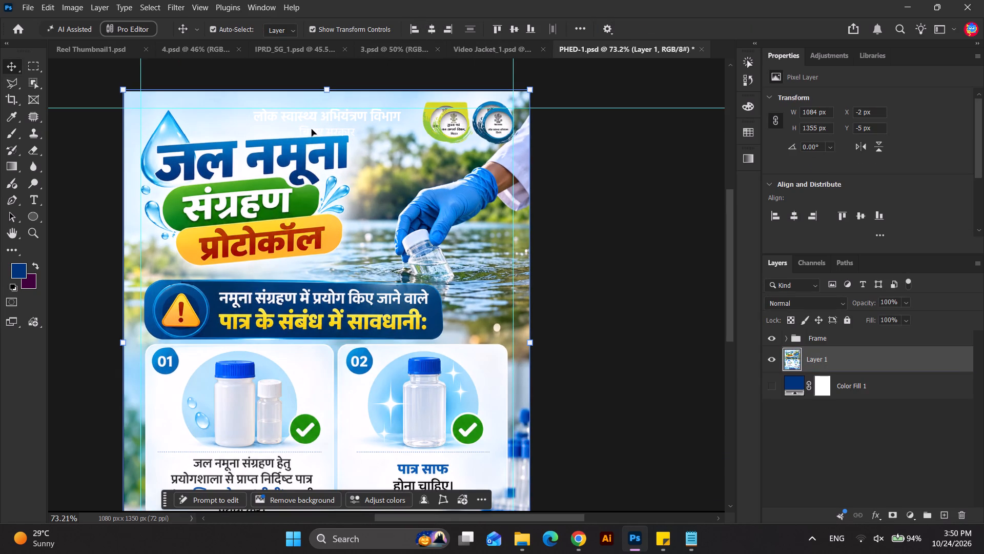
left_click(38, 66)
left_click_drag(407, 89, 413, 95)
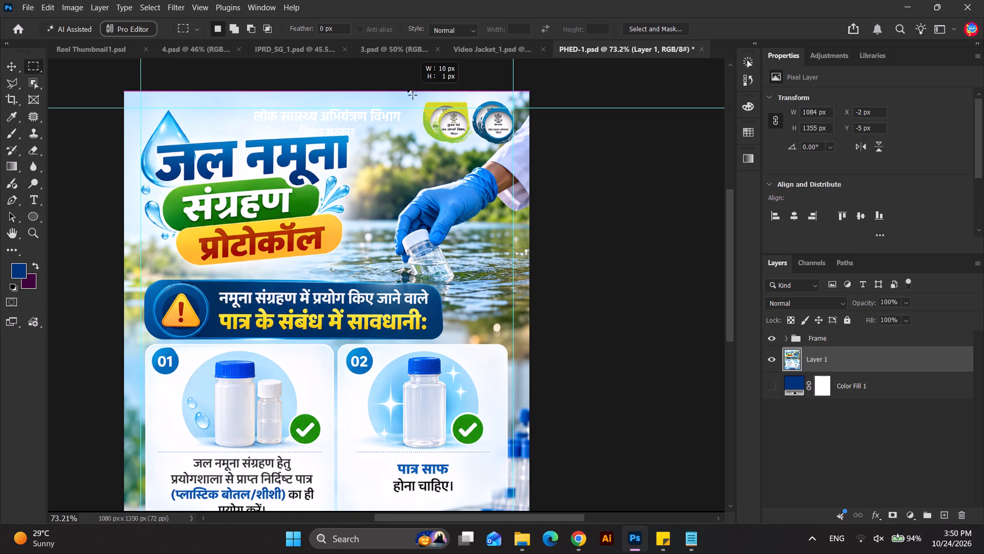
left_click_drag(413, 95, 540, 144)
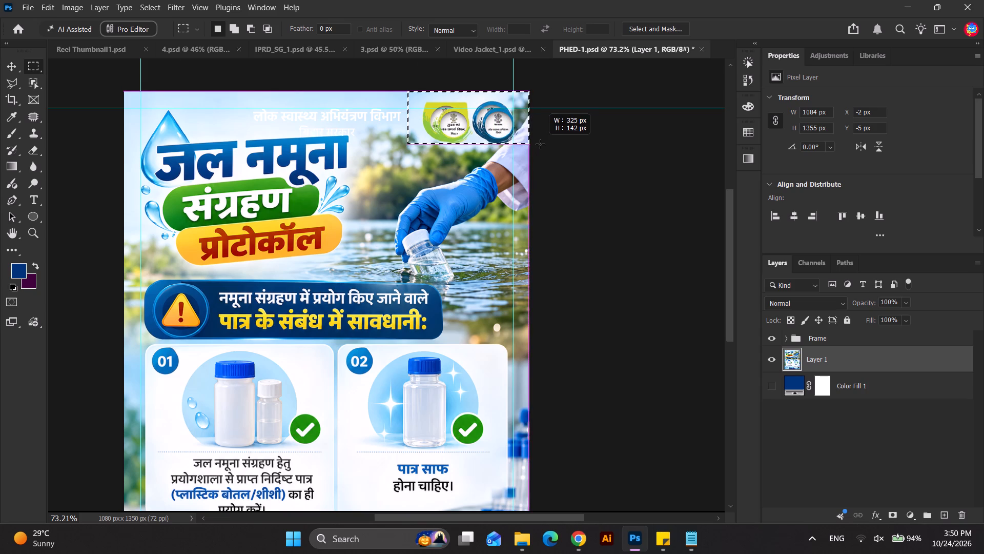
left_click_drag(540, 144, 547, 146)
left_click(547, 146)
left_click_drag(548, 90, 417, 146)
key("Delete")
left_click(592, 97)
scroll(522, 214, "down", 1)
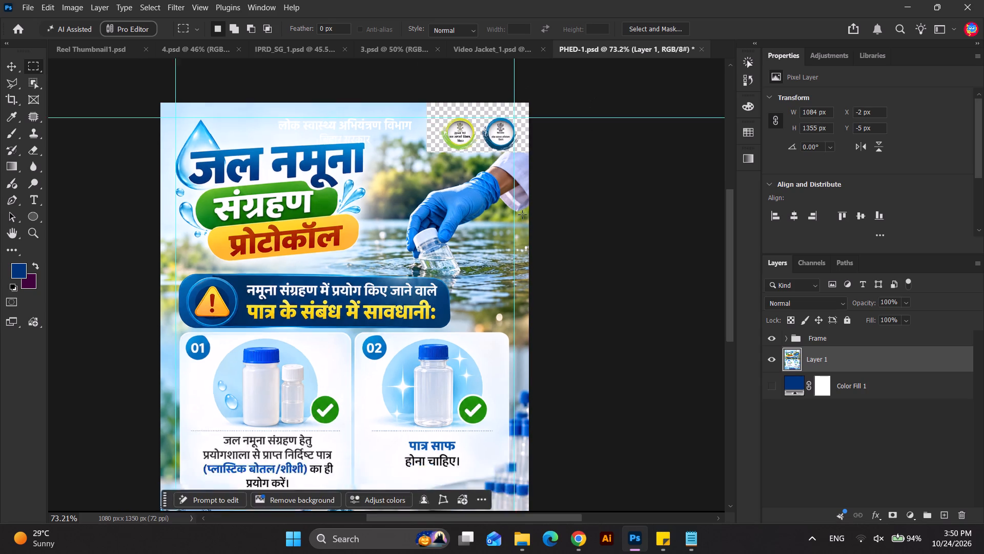
Scale the poster layer down to 96.26%, leaving a margin at the canvas top and sides, and centre it horizontally.
scroll(522, 214, "down", 2)
left_click(14, 65)
scroll(385, 105, "down", 1)
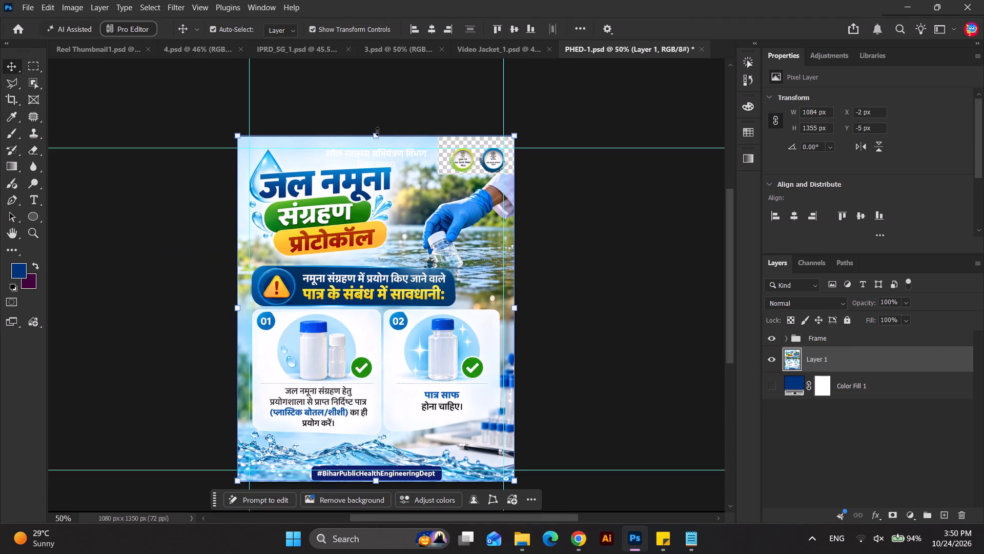
left_click_drag(377, 131, 376, 145)
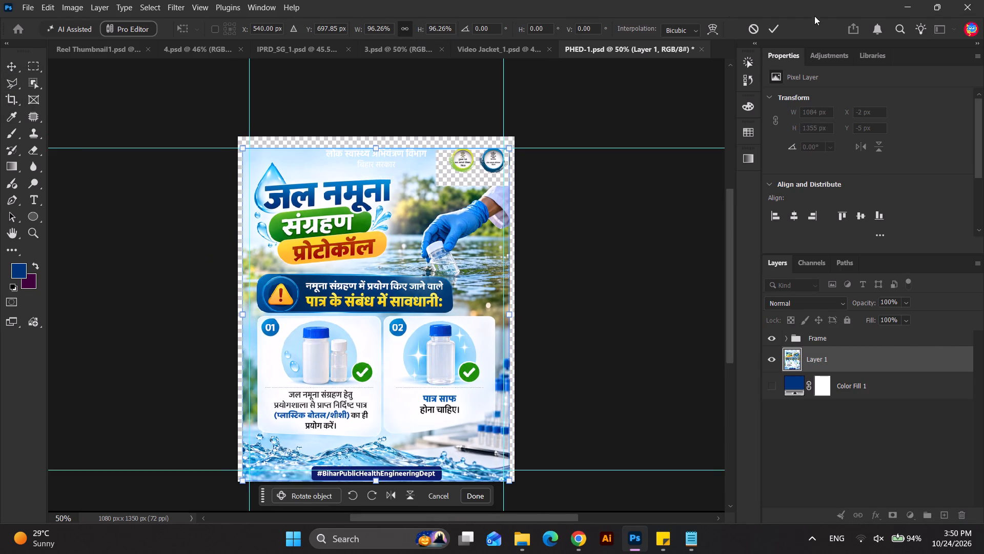
left_click(773, 28)
left_click(431, 33)
Select the empty areas around the poster artwork by inverting the layer's selection, and extend the background there with promptless Firefly Generative Fill.
scroll(418, 273, "down", 2)
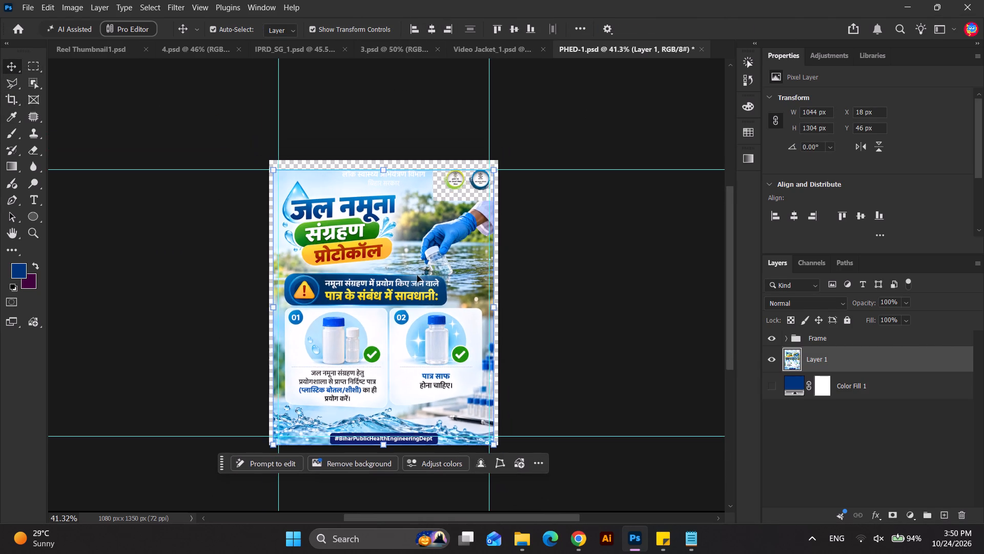
left_click(412, 334)
left_click(795, 368, "ctrl")
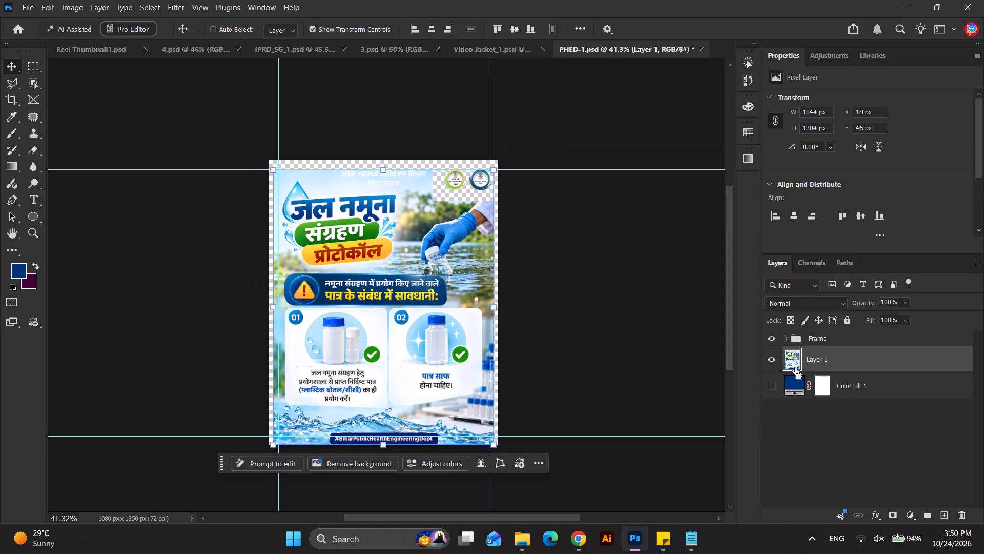
key("ctrl+shift+i")
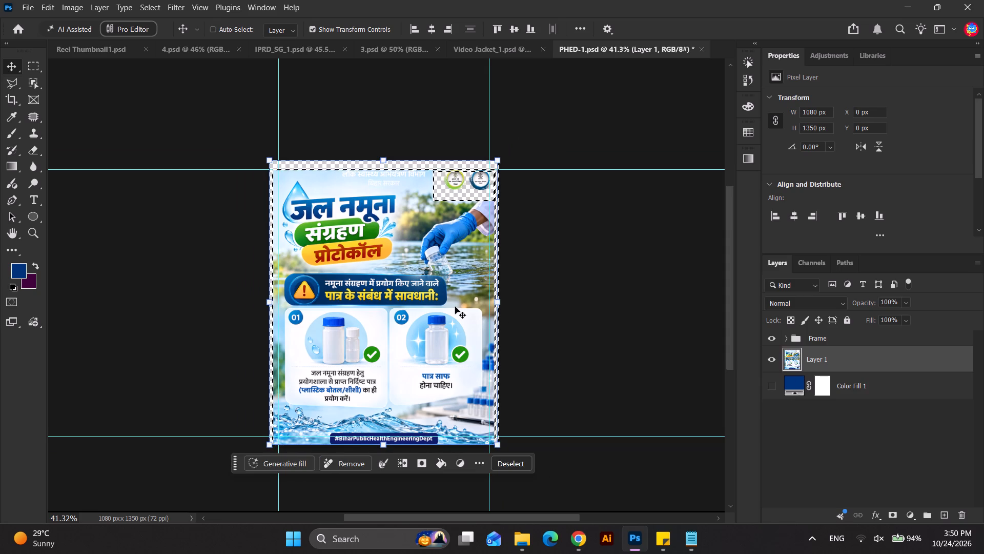
left_click(271, 461)
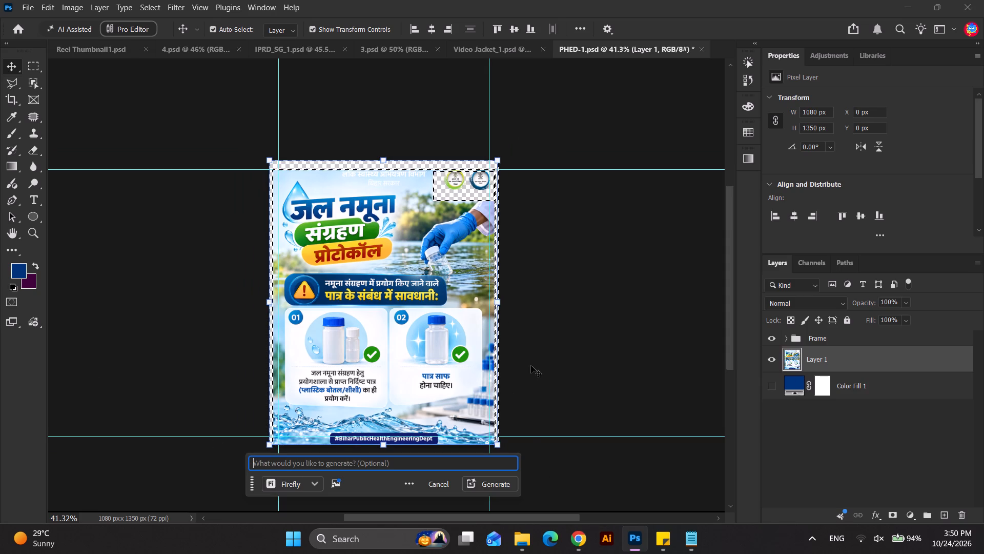
left_click(481, 482)
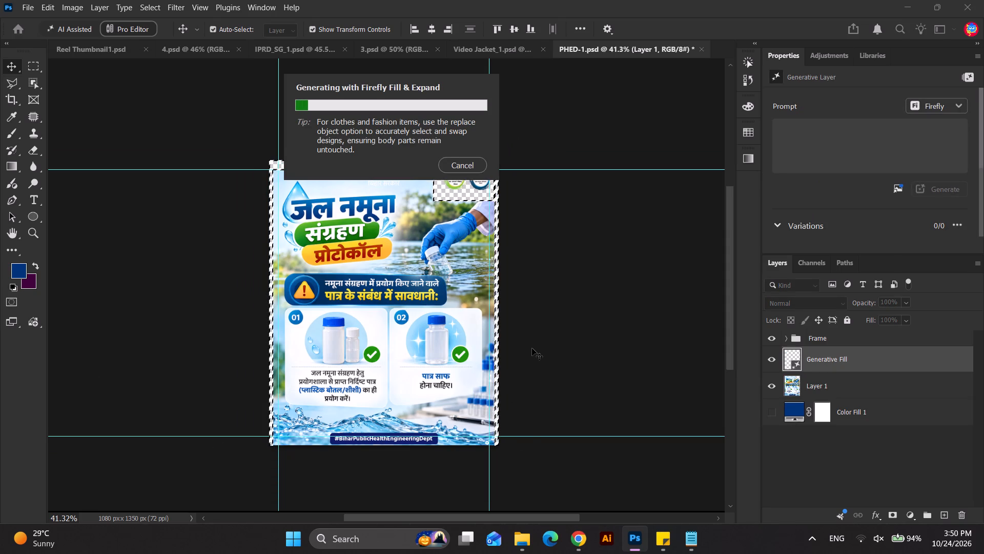
scroll(432, 342, "up", 3)
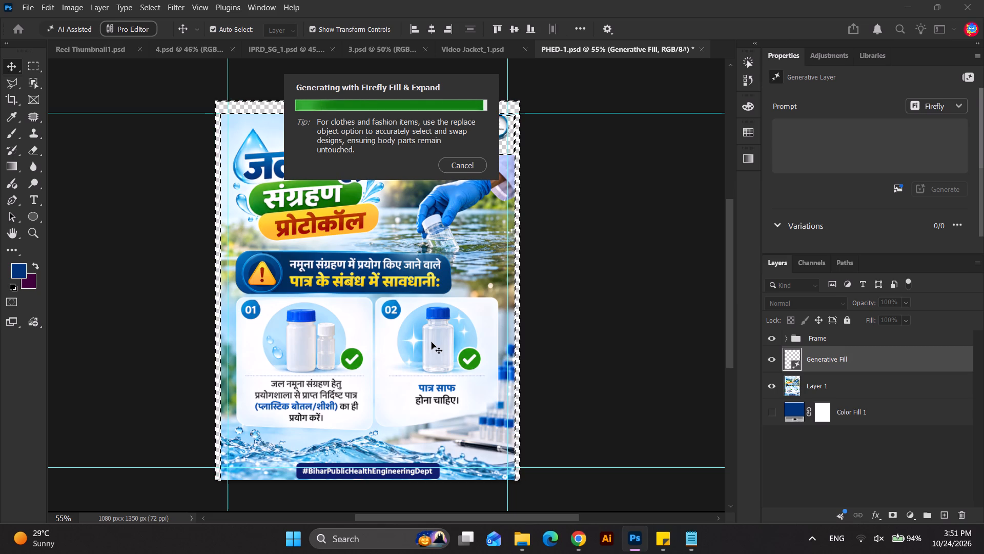
scroll(353, 324, "down", 1)
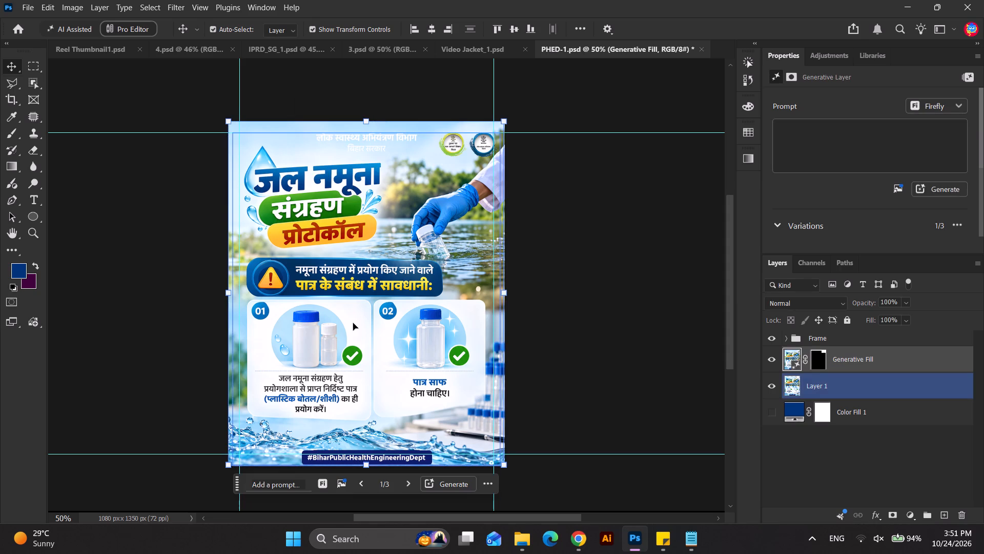
left_click(604, 295)
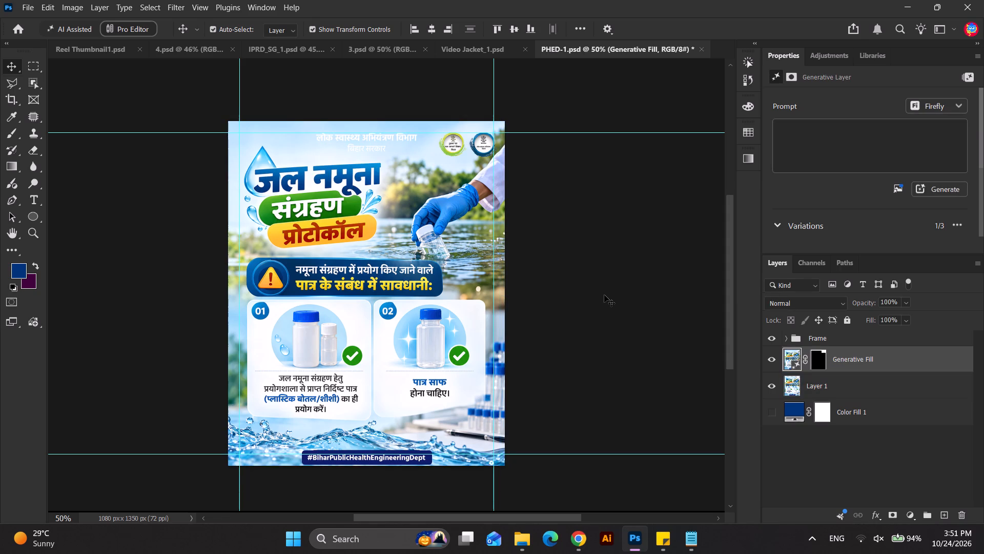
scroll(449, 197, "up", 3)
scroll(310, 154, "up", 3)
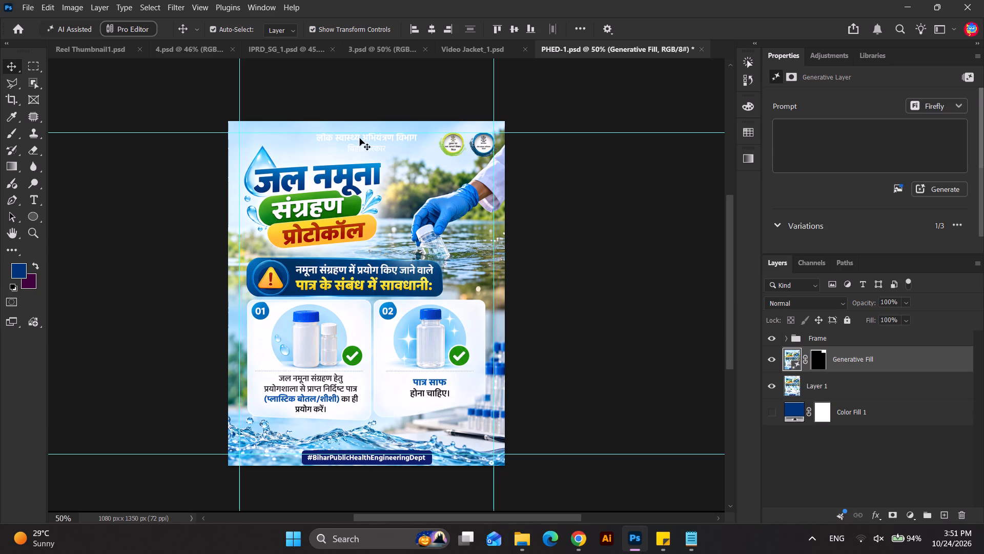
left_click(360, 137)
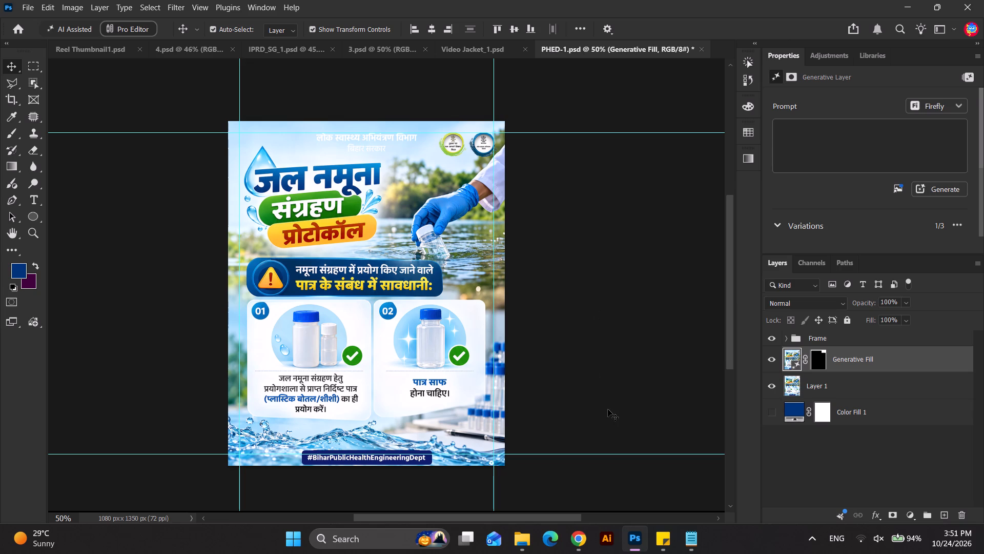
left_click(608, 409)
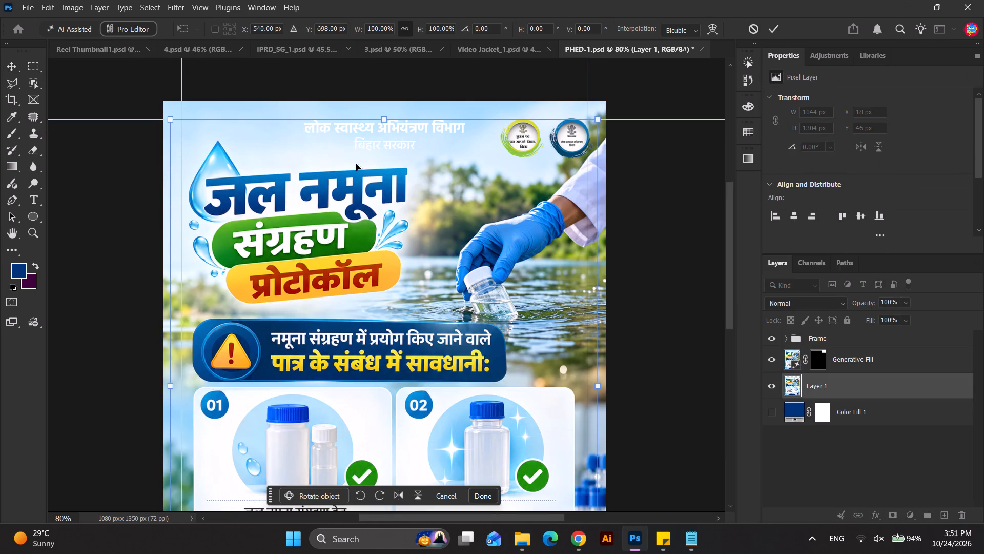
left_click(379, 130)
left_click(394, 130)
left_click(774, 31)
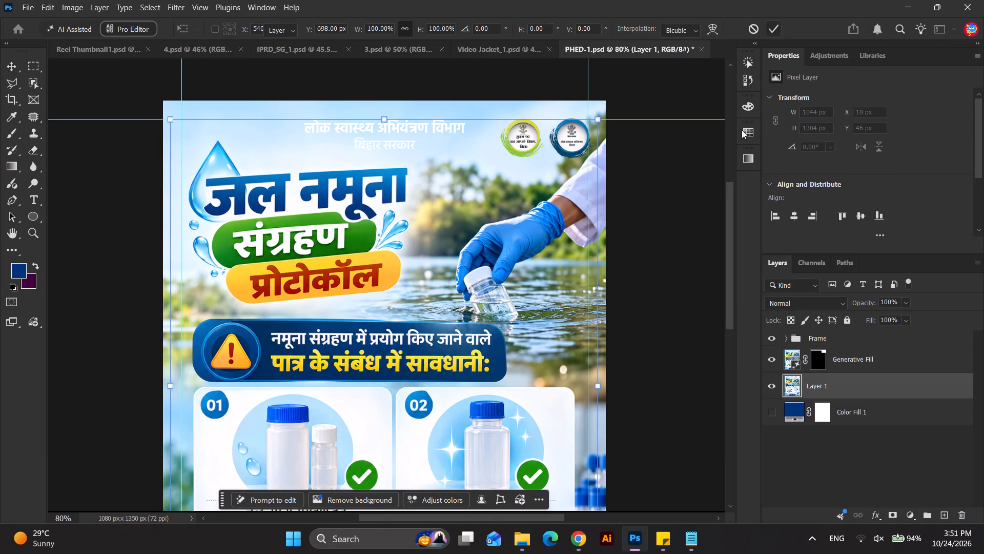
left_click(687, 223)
Centre the header lines "लोक स्वास्थ्य अभियंत्रण विभाग" and "बिहार सरकार" horizontally.
left_click(435, 127)
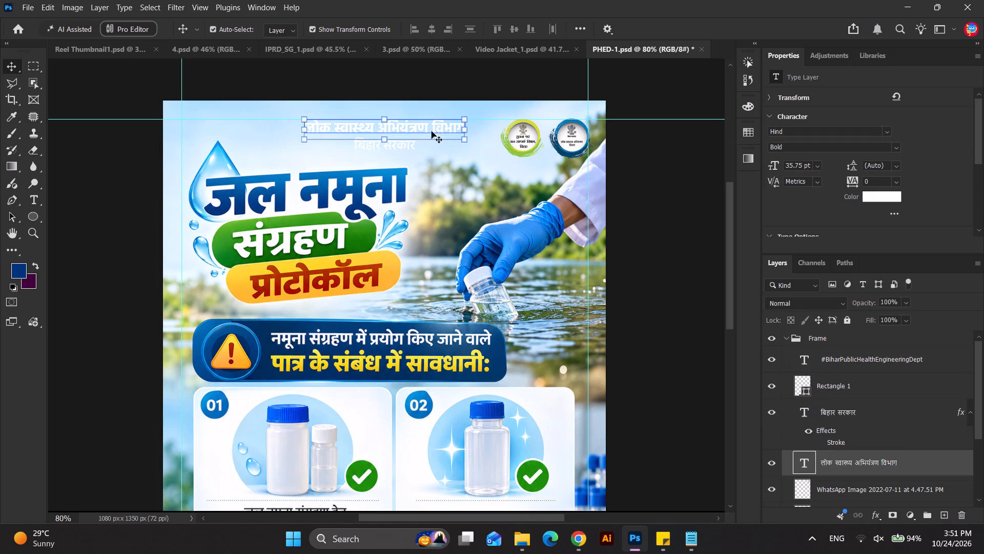
scroll(419, 150, "up", 9)
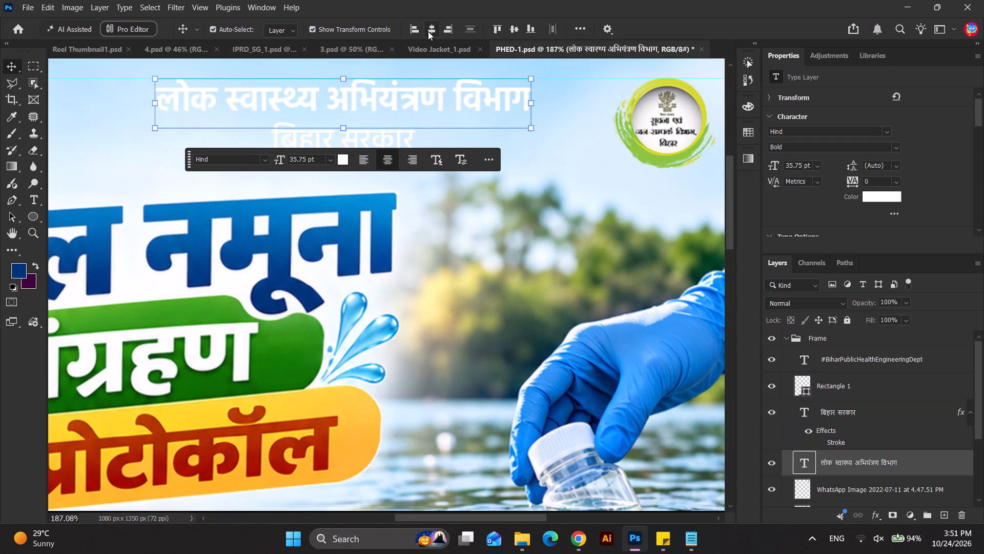
left_click(429, 30)
left_click(420, 209)
left_click(401, 141)
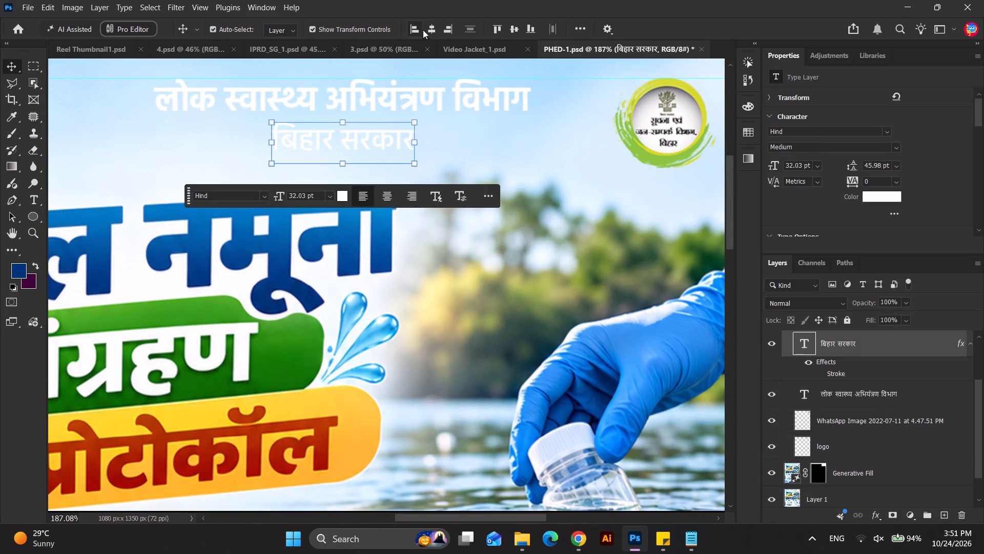
left_click(429, 29)
Set the text colour of both header lines, the department name and "बिहार सरकार", to black (#000000).
left_click(442, 103, "shift")
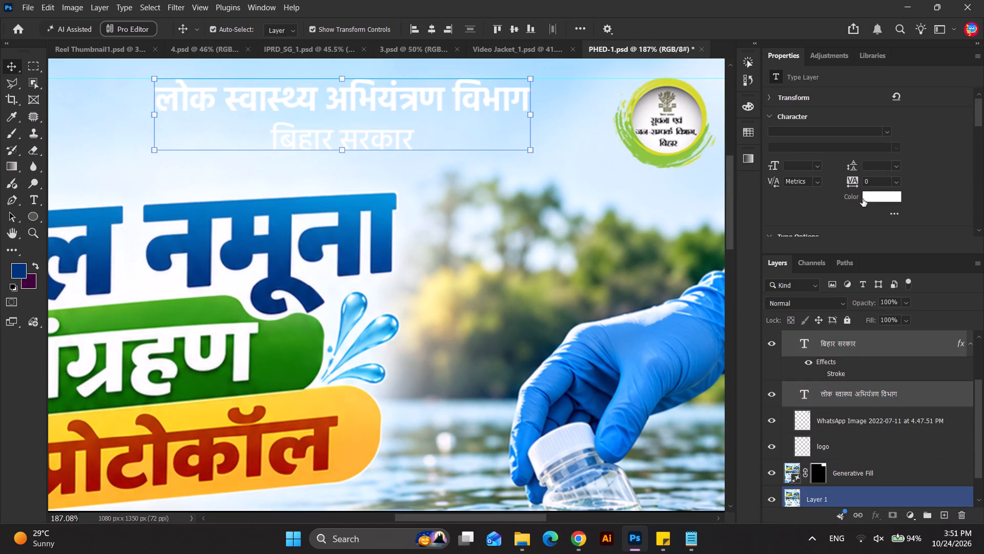
left_click(864, 200)
left_click_drag(700, 307, 695, 437)
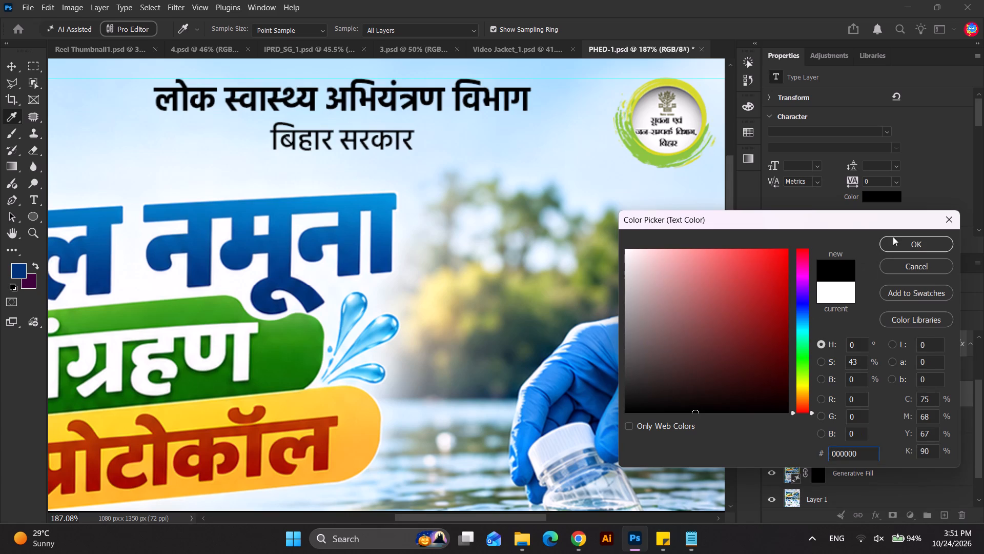
left_click(893, 236)
scroll(538, 232, "down", 15)
left_click(262, 133)
scroll(281, 162, "down", 1)
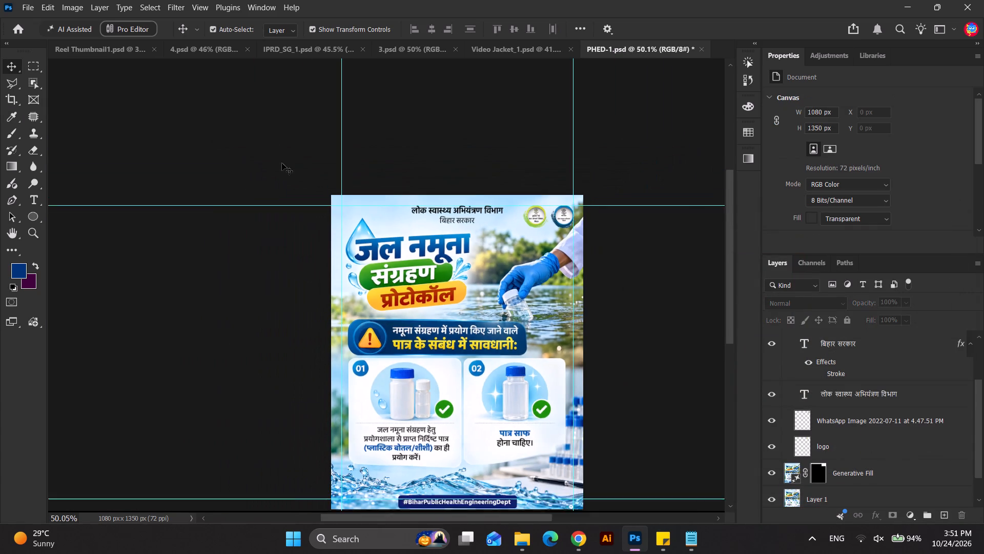
scroll(282, 163, "down", 1)
scroll(434, 164, "down", 3)
scroll(473, 402, "up", 7)
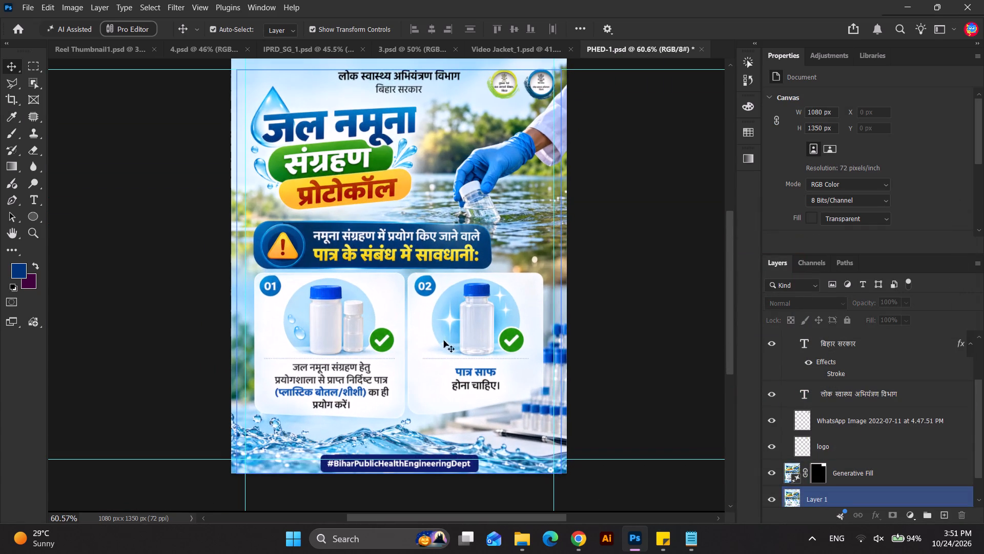
Bring up the Notepad source text beside the poster and check the item 1 wording against the artwork.
left_click(693, 542)
left_click_drag(729, 7, 709, 144)
left_click_drag(715, 146, 768, 129)
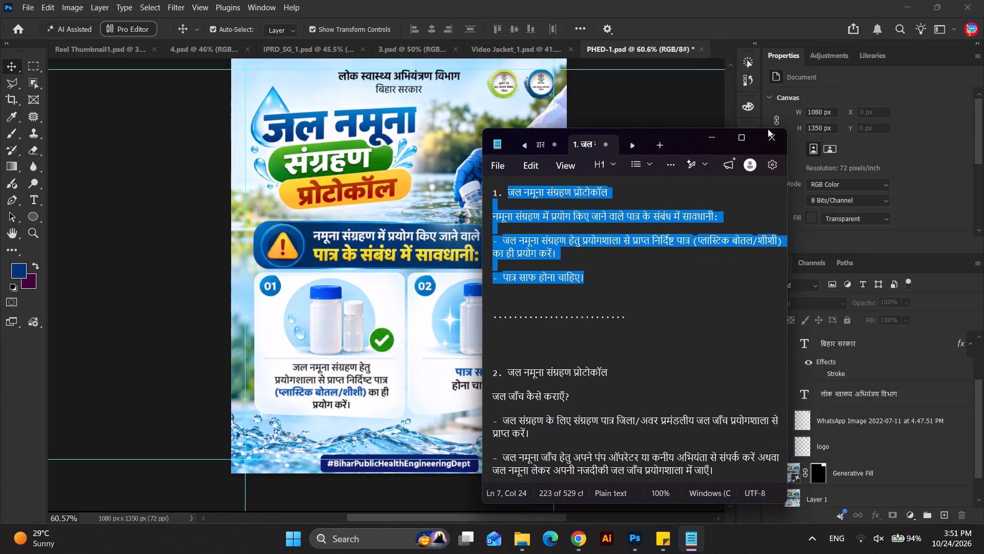
left_click_drag(768, 129, 776, 110)
left_click_drag(687, 137, 799, 102)
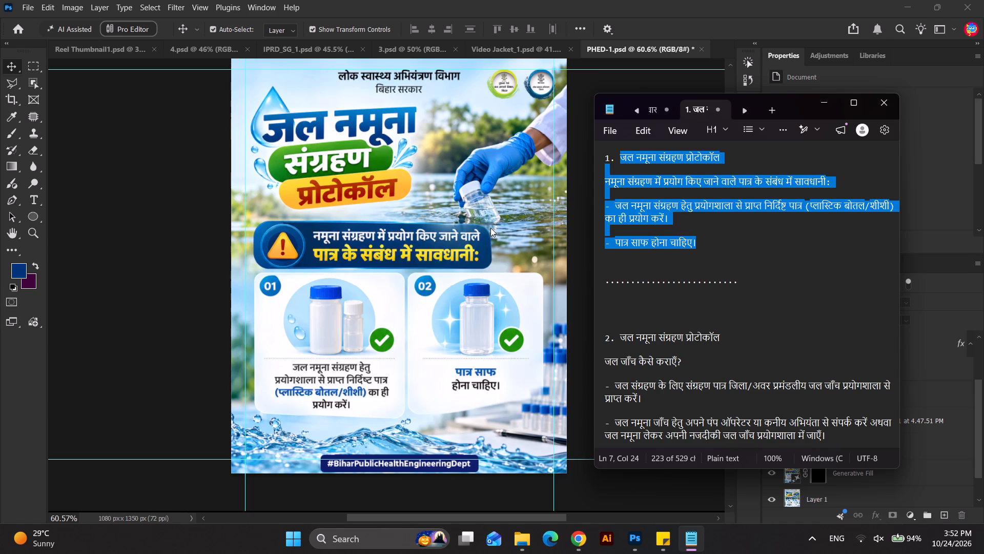
left_click(618, 200)
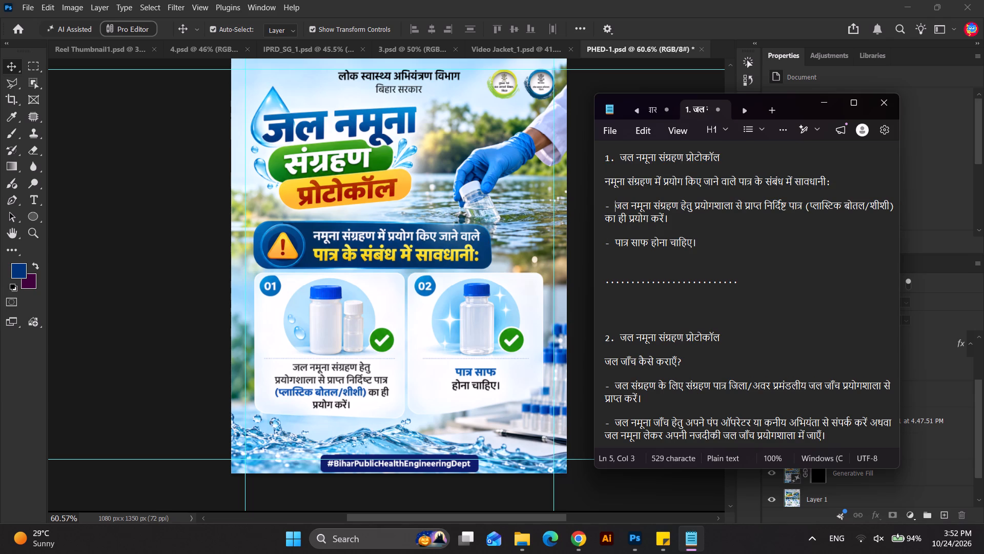
scroll(343, 301, "down", 1)
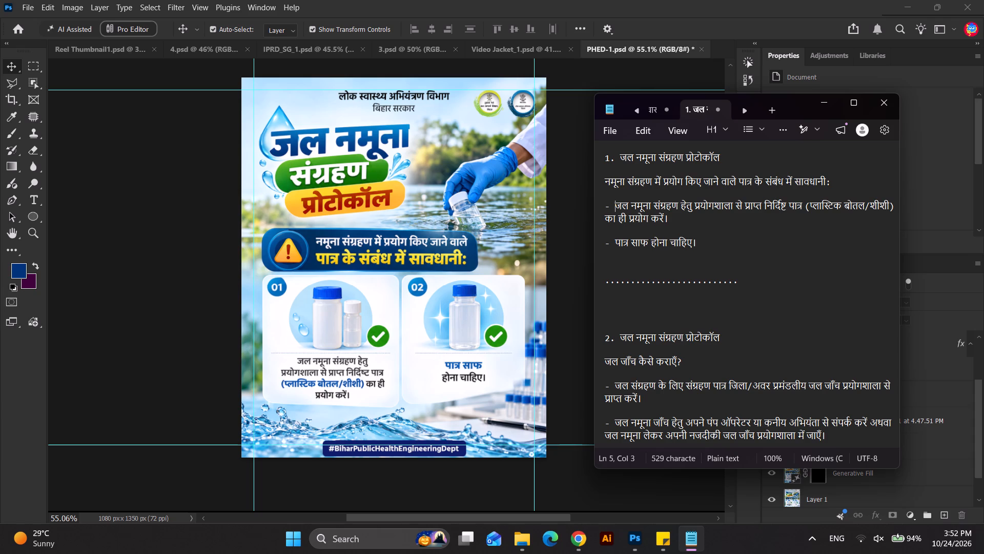
left_click(138, 332)
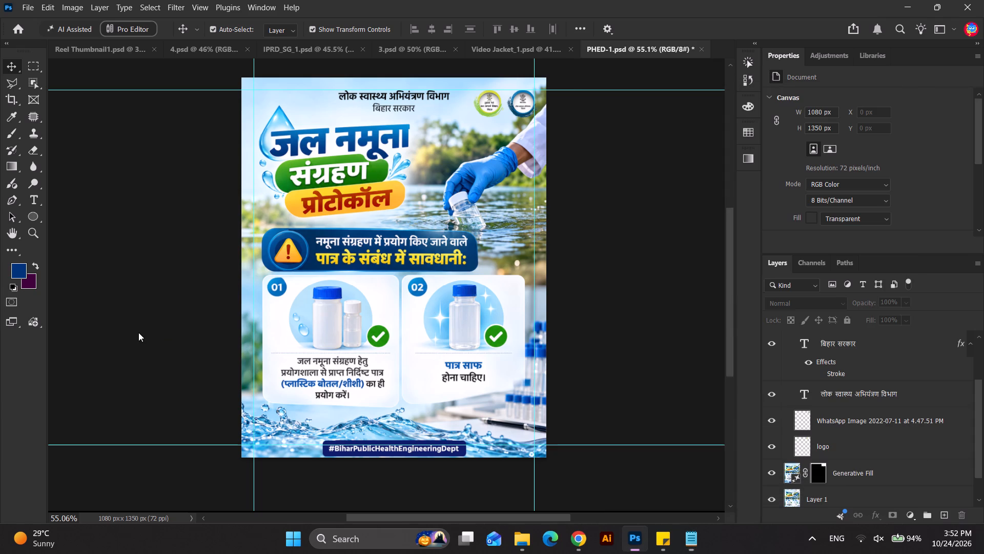
Save the finished poster document in Photoshop.
scroll(148, 331, "down", 3)
left_click(613, 273)
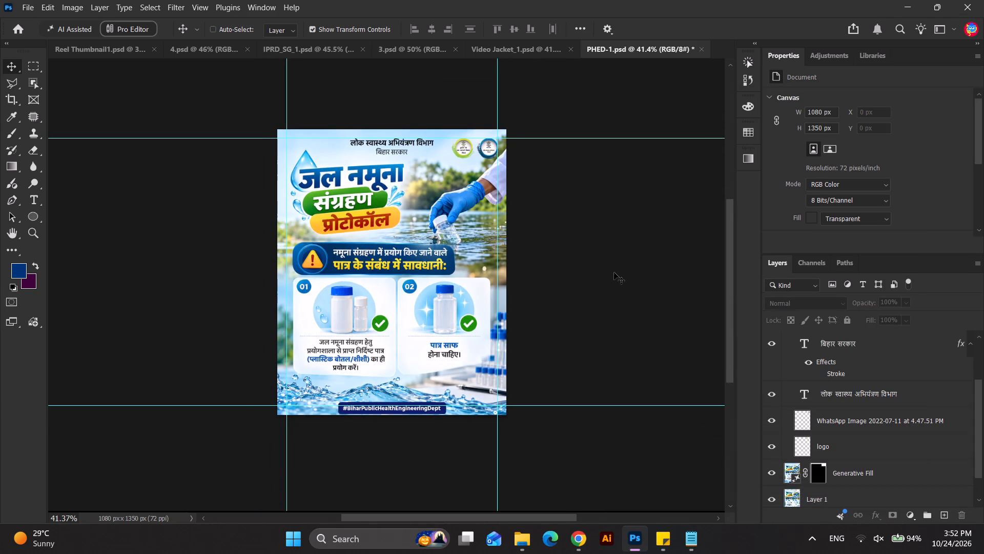
key("ctrl+s")
Save a PNG copy of the poster in the PHED folder.
left_click(33, 5)
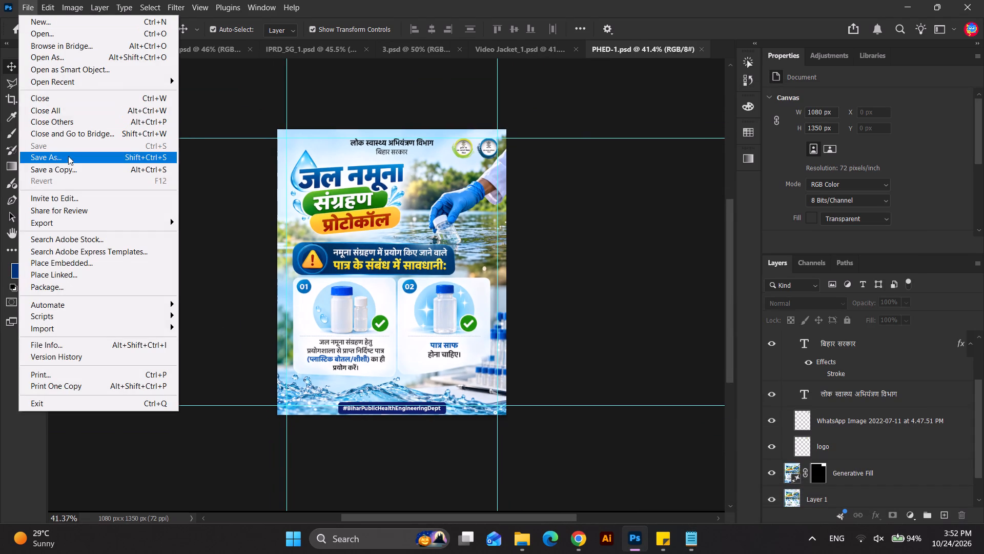
left_click(69, 167)
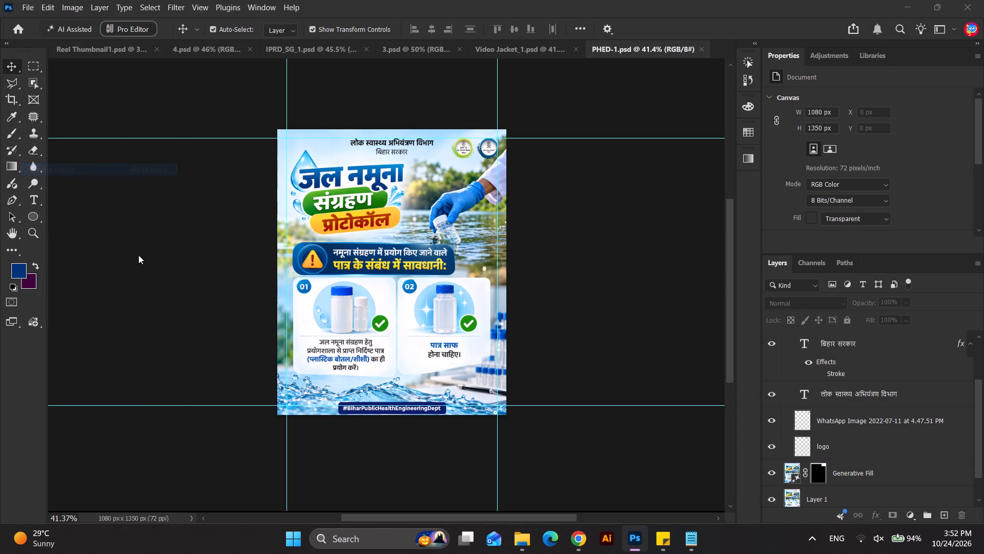
left_click(133, 226)
left_click(127, 413)
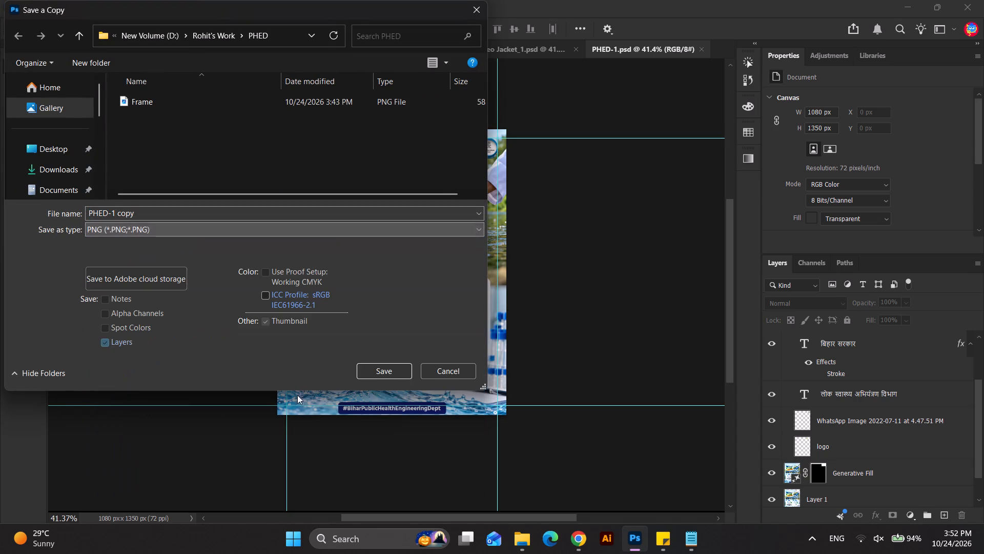
left_click(407, 367)
left_click(558, 159)
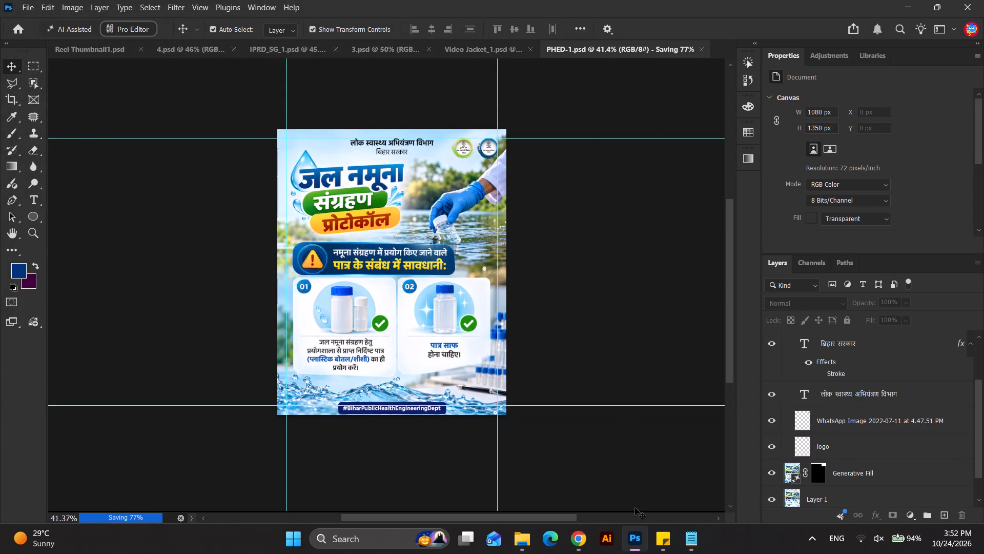
left_click(687, 544)
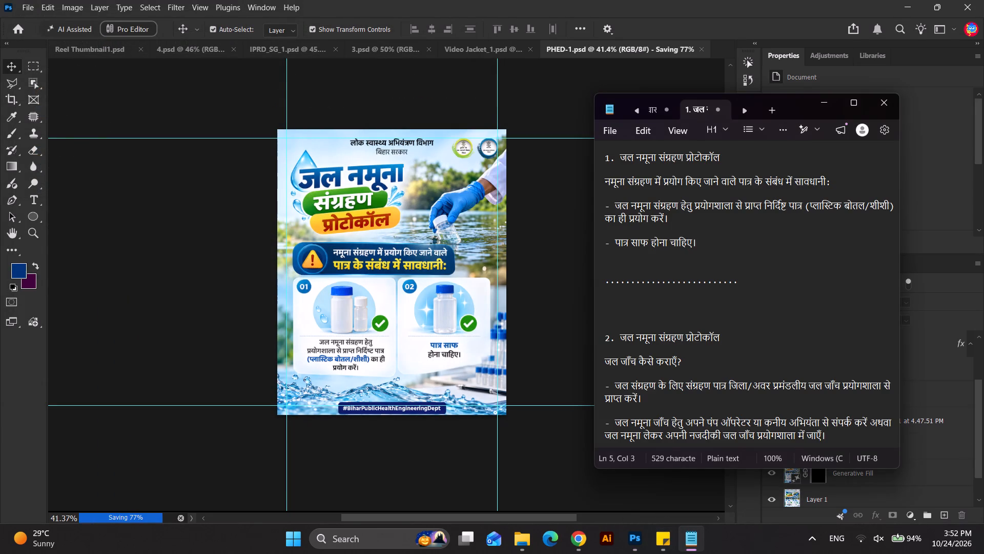
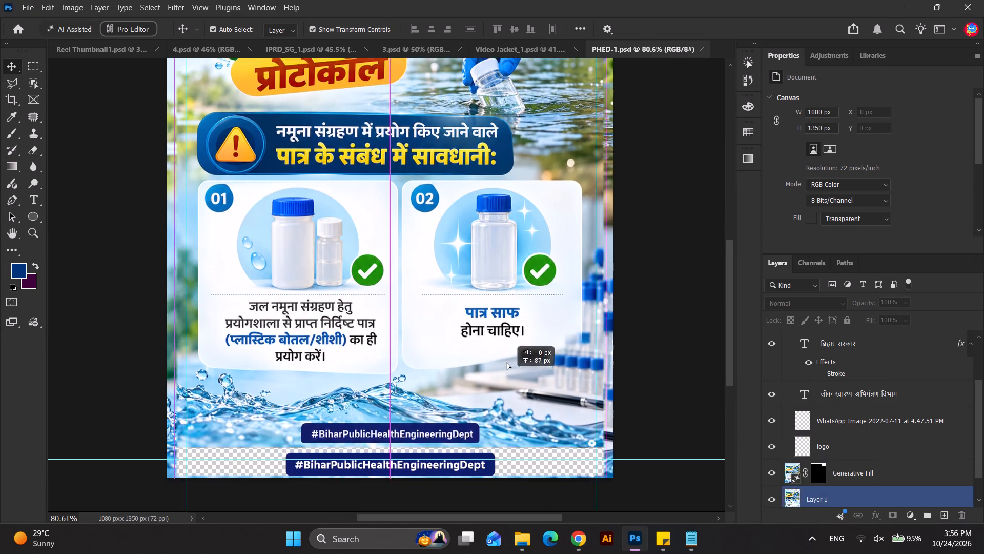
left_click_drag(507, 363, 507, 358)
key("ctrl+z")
Merge the Generative Fill layer and Layer 1 into a single poster layer.
scroll(428, 467, "up", 4)
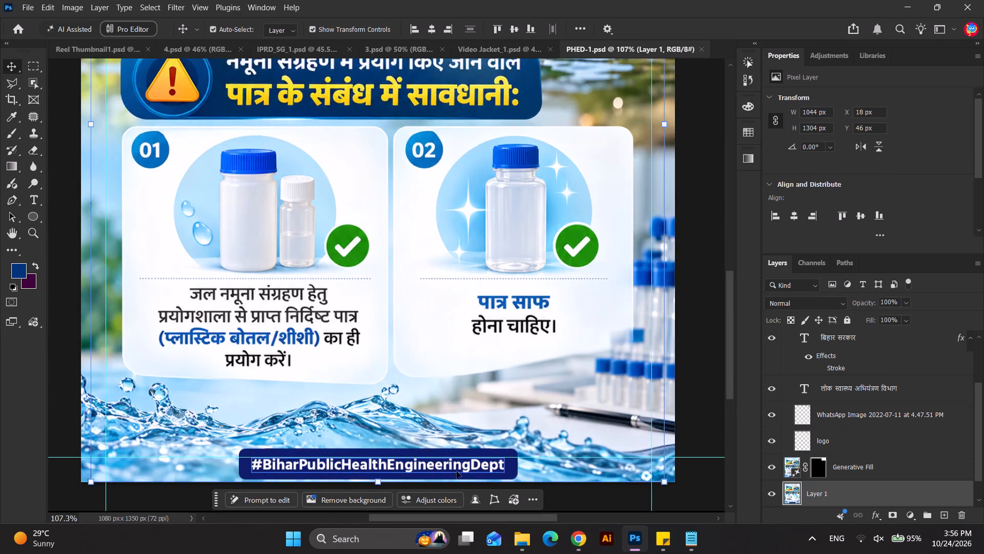
scroll(457, 471, "up", 2)
scroll(506, 450, "up", 2)
left_click(633, 357)
scroll(486, 283, "down", 9)
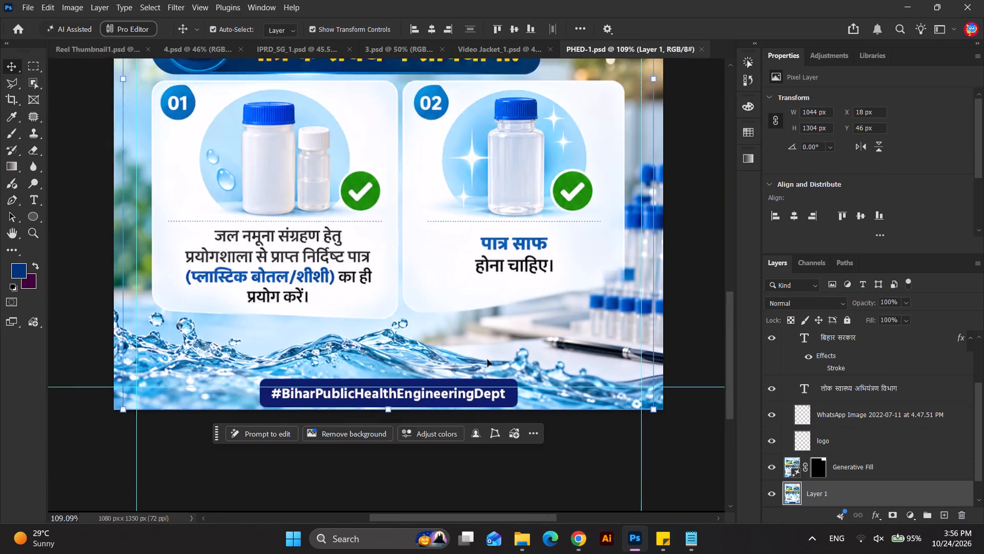
scroll(487, 360, "down", 7)
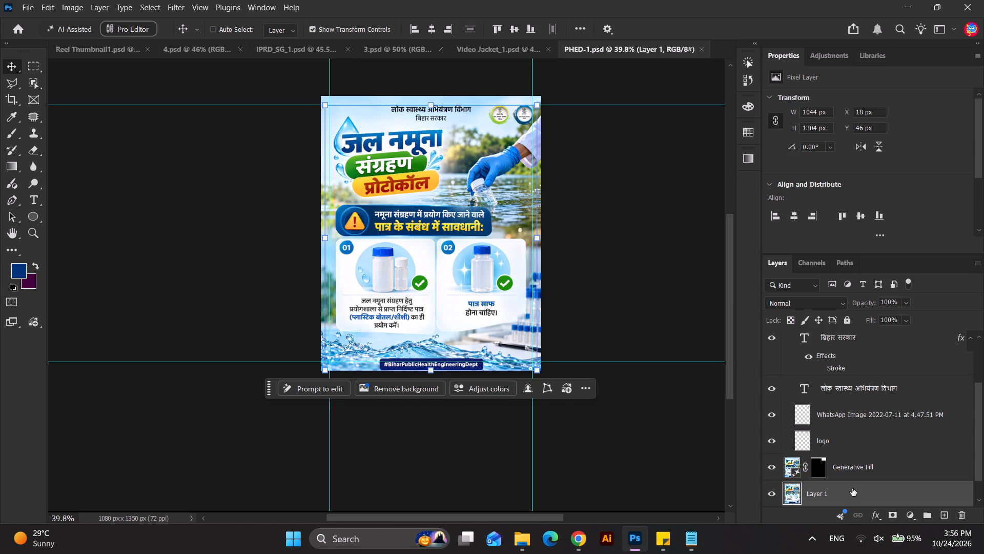
left_click(853, 467, "ctrl")
scroll(463, 151, "down", 4)
scroll(442, 98, "up", 2)
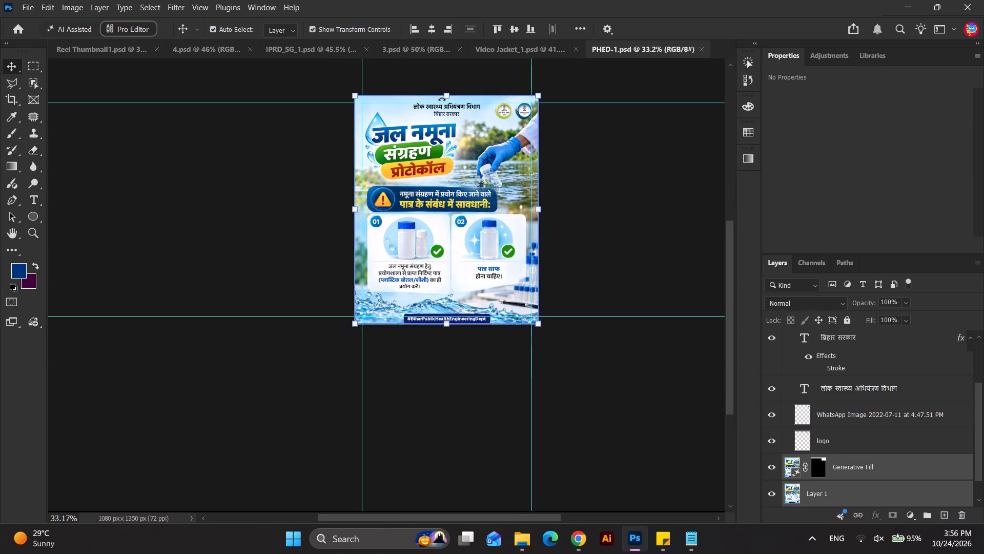
scroll(442, 98, "up", 2)
left_click_drag(451, 91, 459, 87)
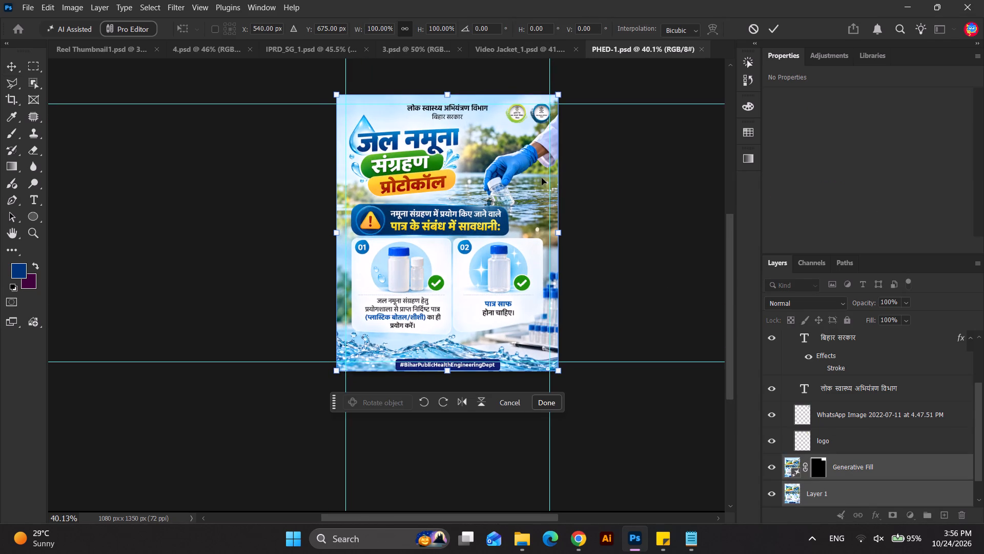
key("ctrl+e")
left_click(857, 498)
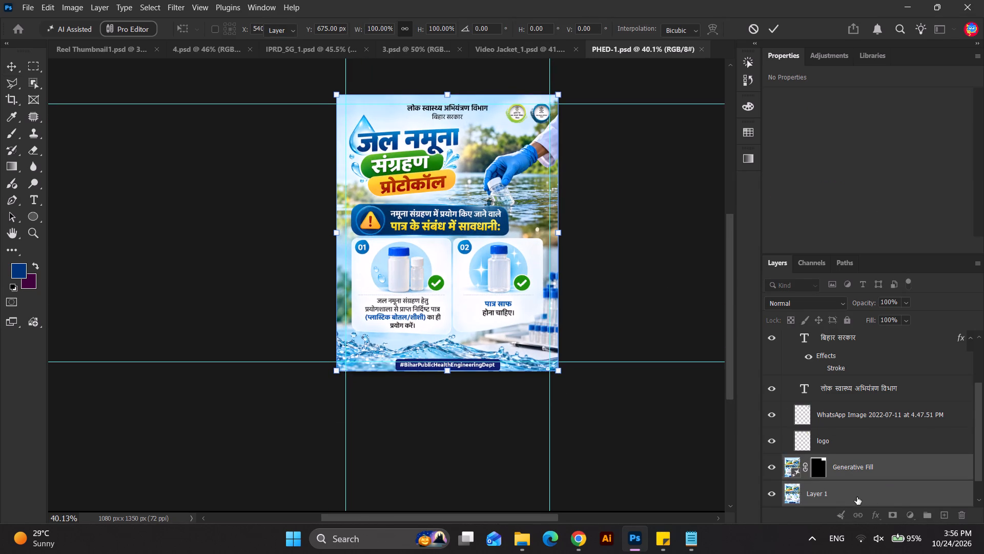
left_click(860, 464)
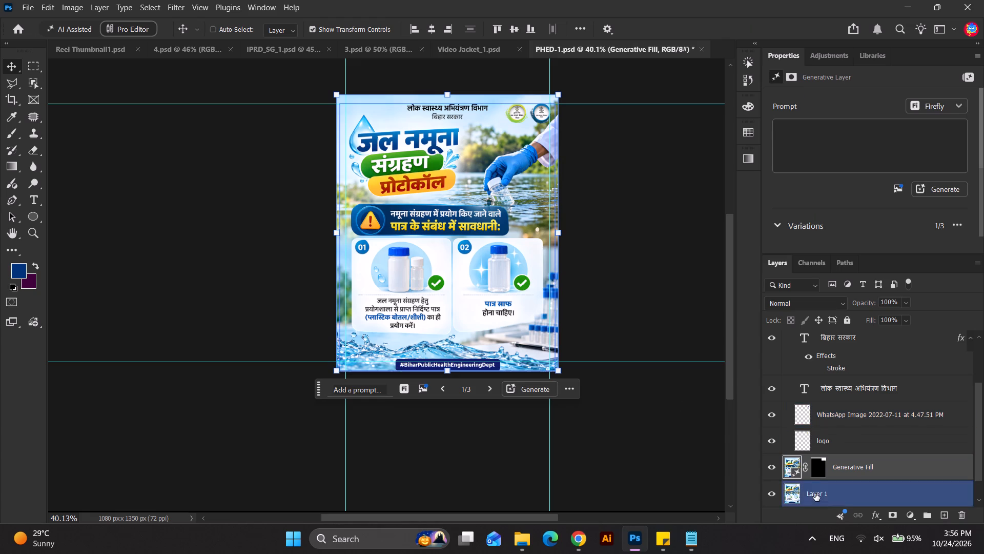
left_click(815, 493, "ctrl")
key("ctrl+e")
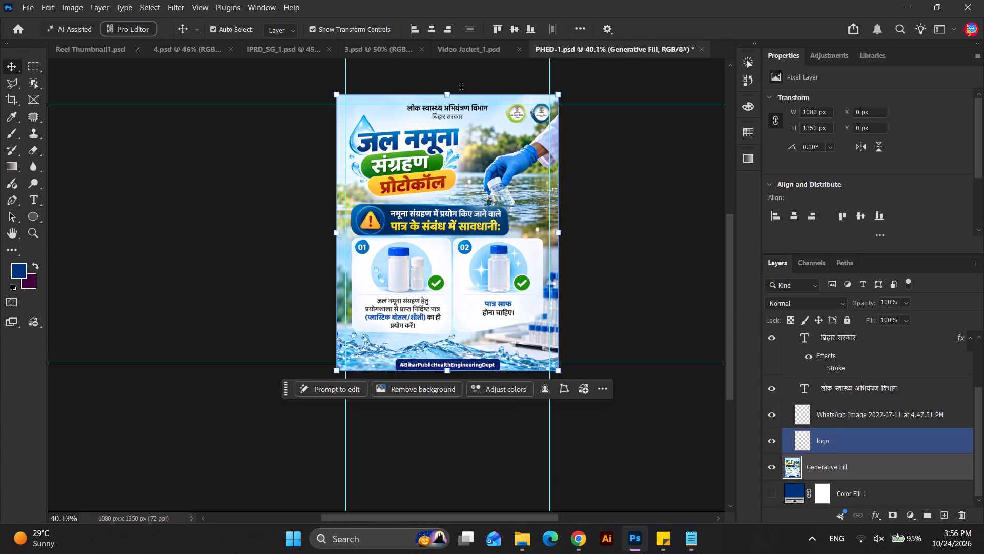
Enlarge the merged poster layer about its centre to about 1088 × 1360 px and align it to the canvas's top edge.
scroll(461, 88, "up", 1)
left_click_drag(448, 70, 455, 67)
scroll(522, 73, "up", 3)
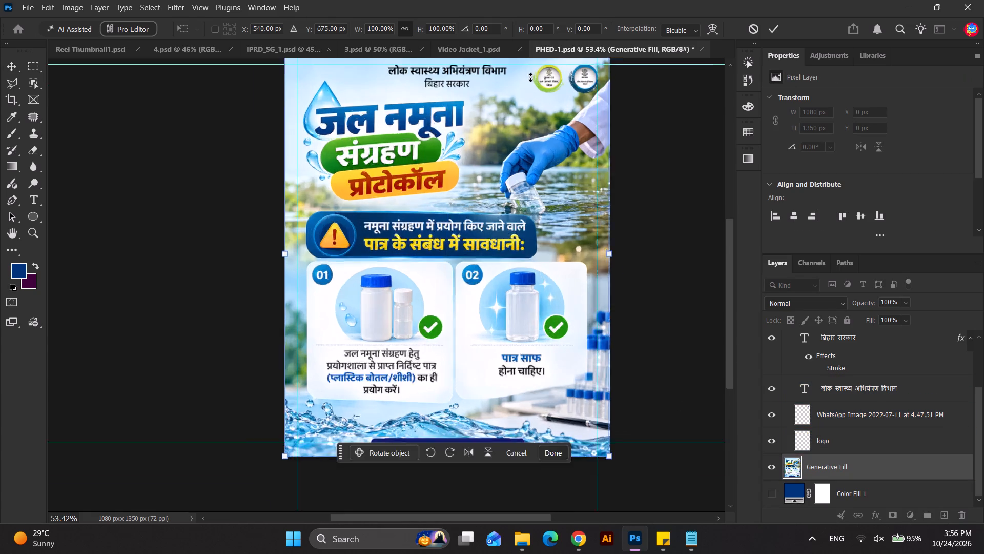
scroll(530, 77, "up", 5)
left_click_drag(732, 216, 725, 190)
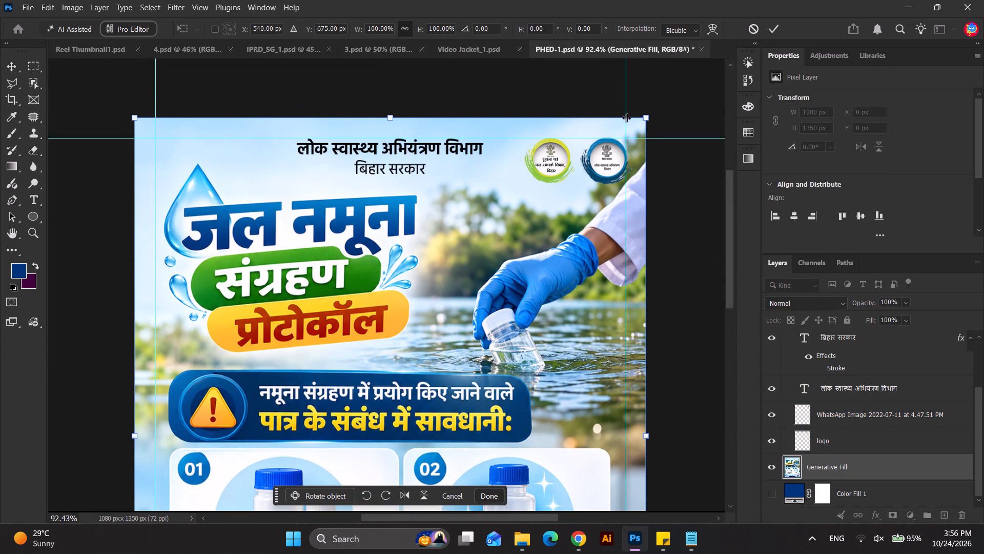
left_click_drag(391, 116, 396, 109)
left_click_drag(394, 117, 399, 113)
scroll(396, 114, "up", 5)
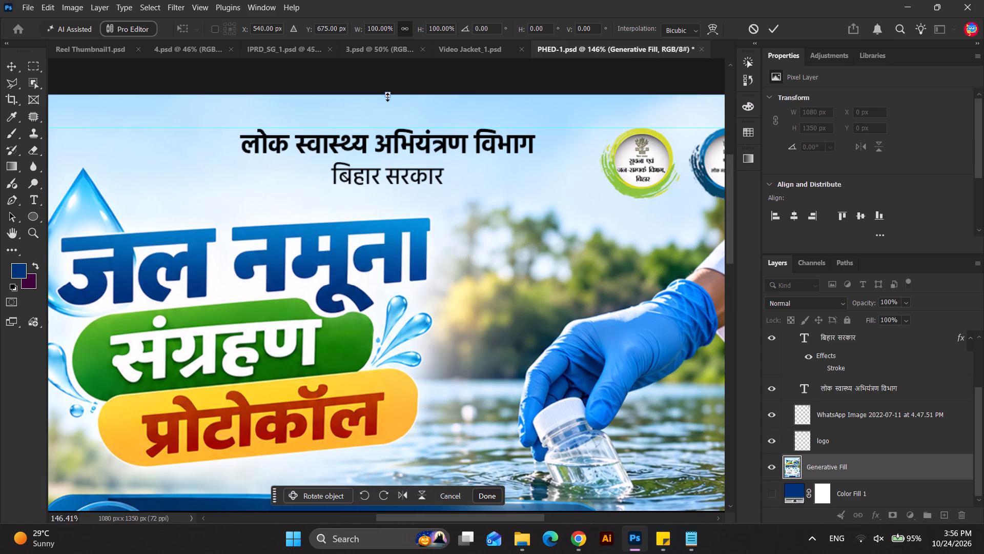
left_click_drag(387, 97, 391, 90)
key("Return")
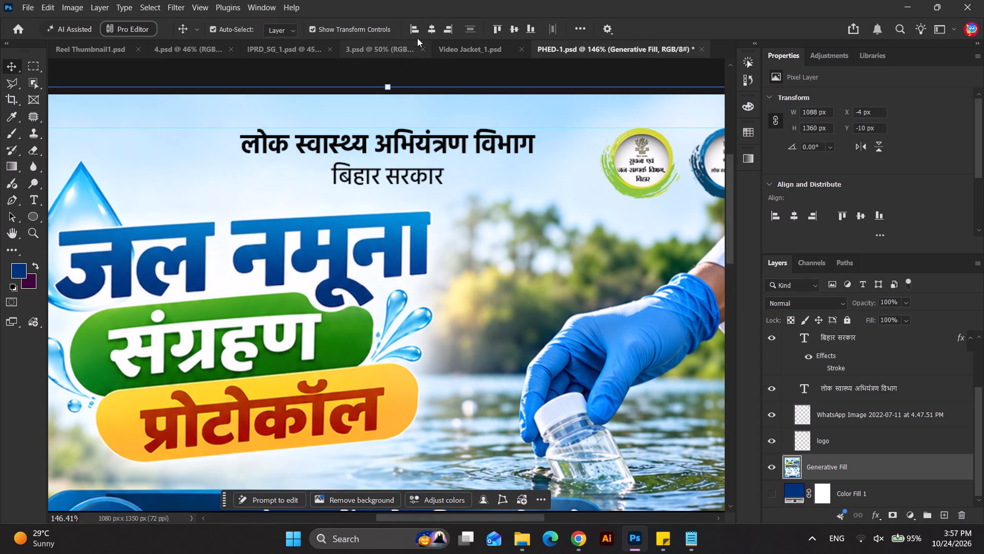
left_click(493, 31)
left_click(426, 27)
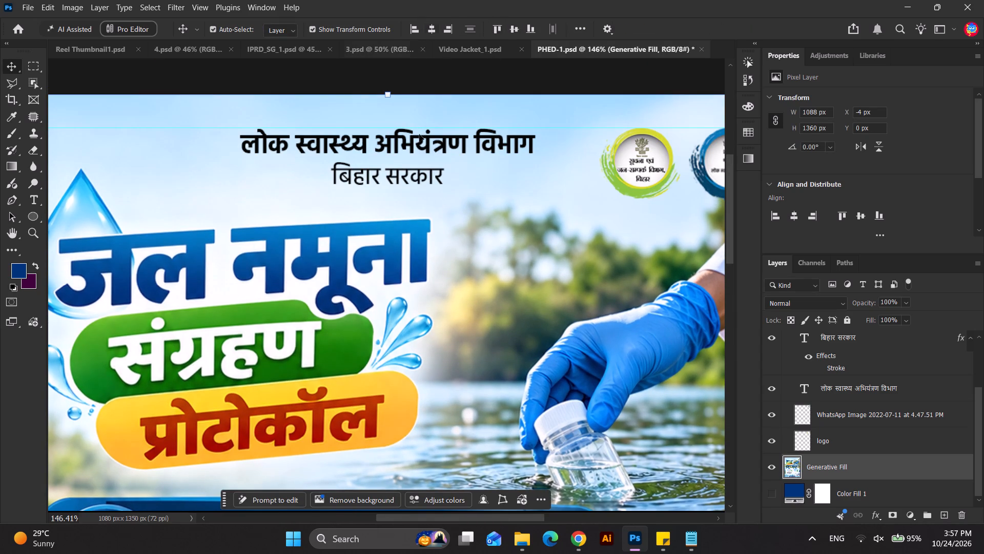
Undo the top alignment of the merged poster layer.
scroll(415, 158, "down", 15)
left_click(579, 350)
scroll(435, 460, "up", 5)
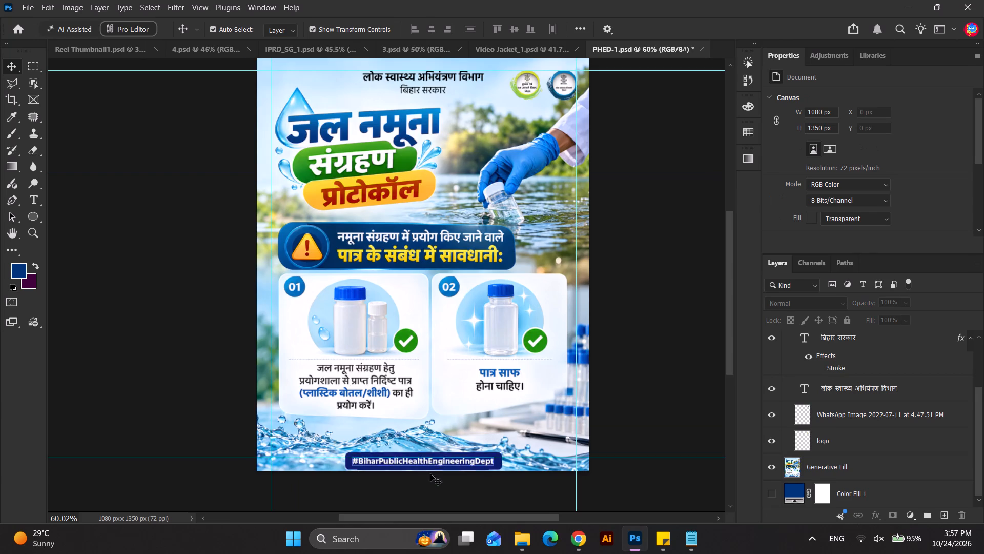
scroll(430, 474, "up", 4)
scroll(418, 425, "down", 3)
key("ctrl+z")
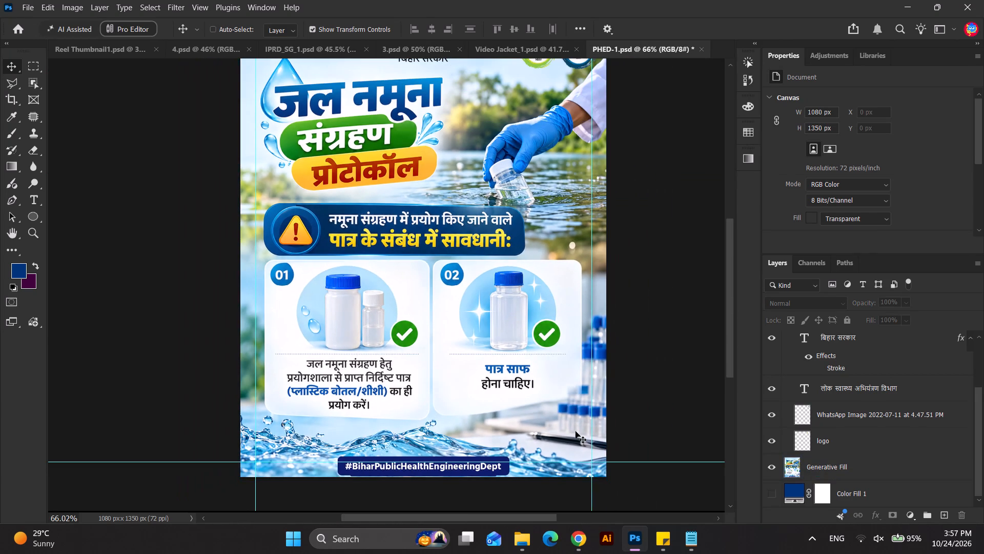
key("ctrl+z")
Rescale the merged poster layer to about 1082 × 1353 px and align its top to the canvas edge at Y 0 px.
left_click(551, 444)
scroll(551, 421, "down", 5)
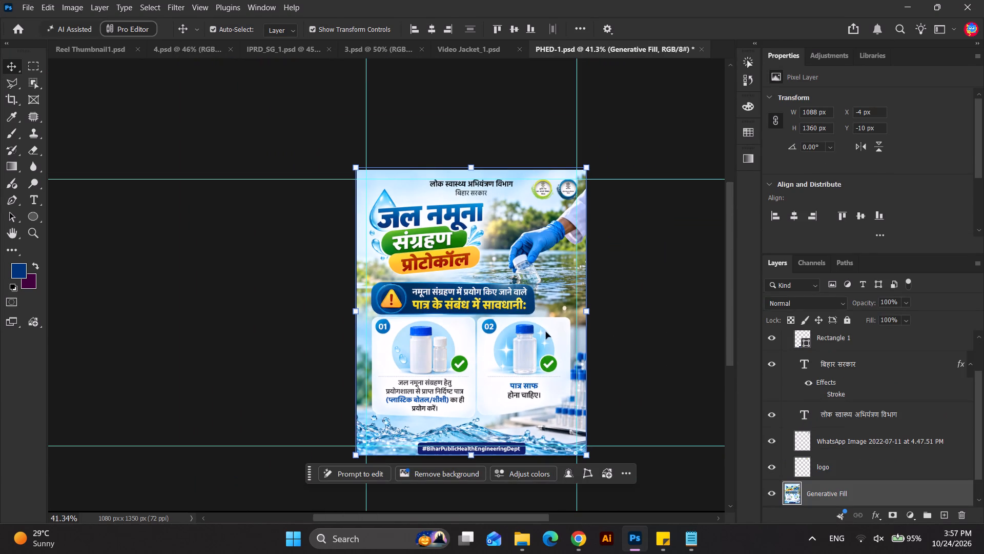
scroll(532, 176, "up", 6)
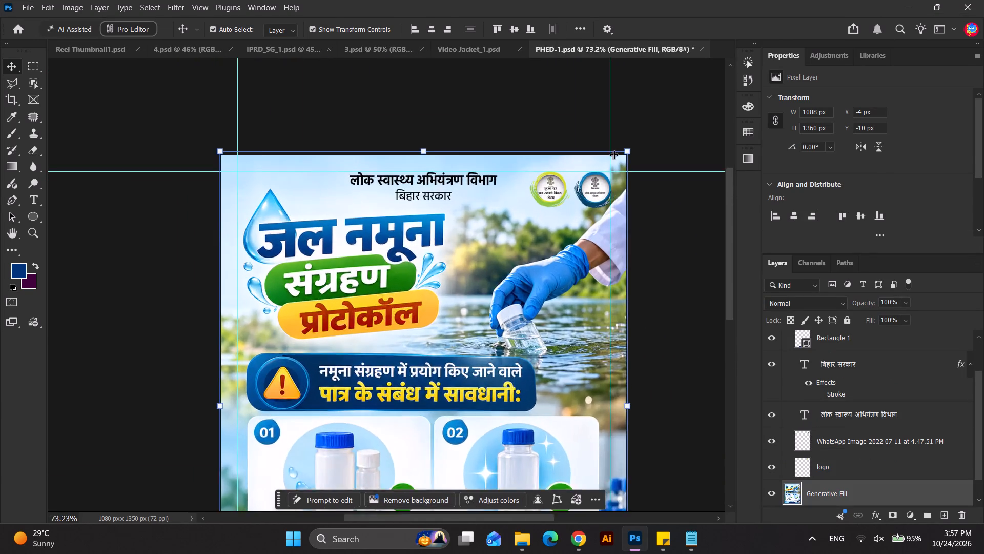
scroll(613, 154, "up", 5)
left_click(330, 130)
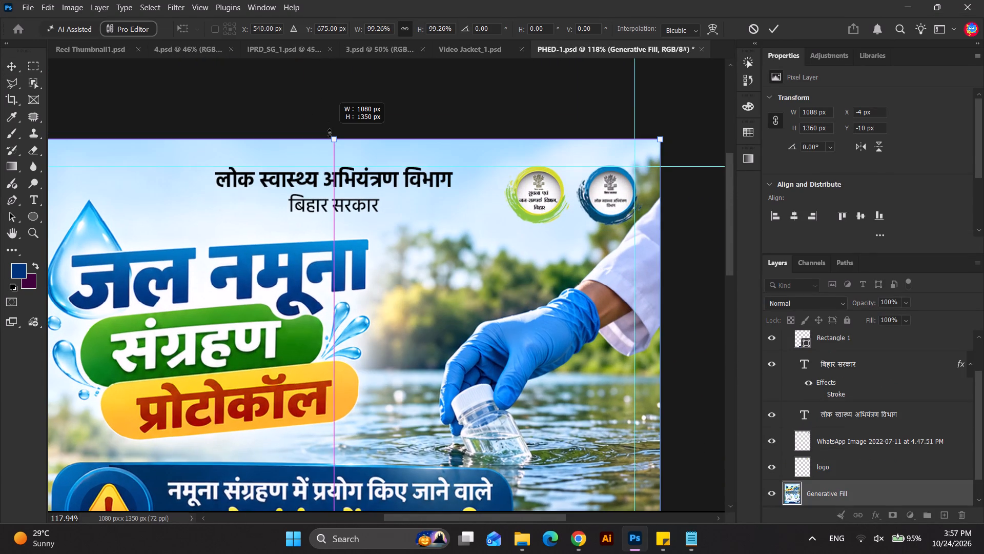
scroll(330, 133, "up", 13)
left_click_drag(326, 97, 327, 95)
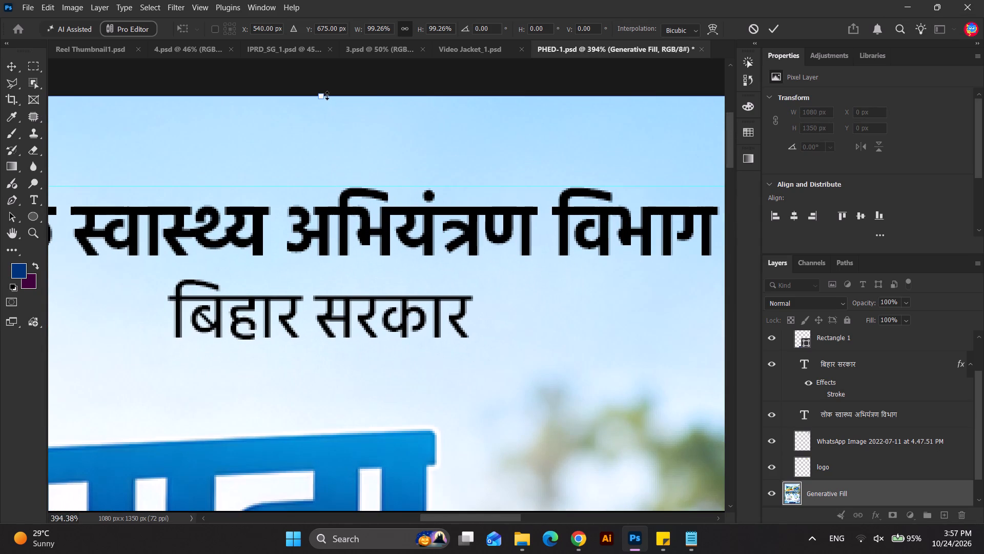
left_click_drag(327, 95, 332, 91)
key("Return")
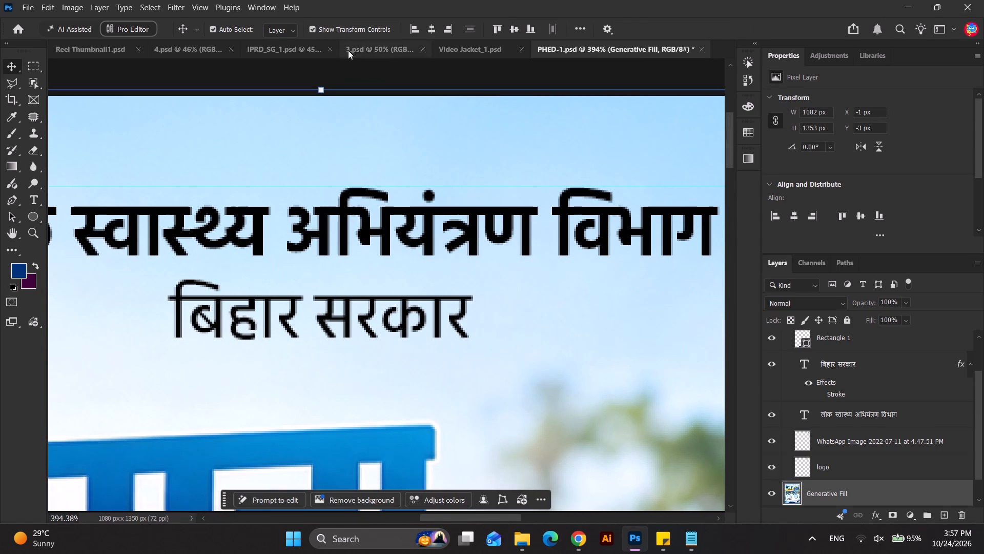
left_click(499, 30)
Check the poster's bottom edge around the hashtag strip, deselect the layer and save PHED-1.psd.
scroll(454, 123, "down", 9)
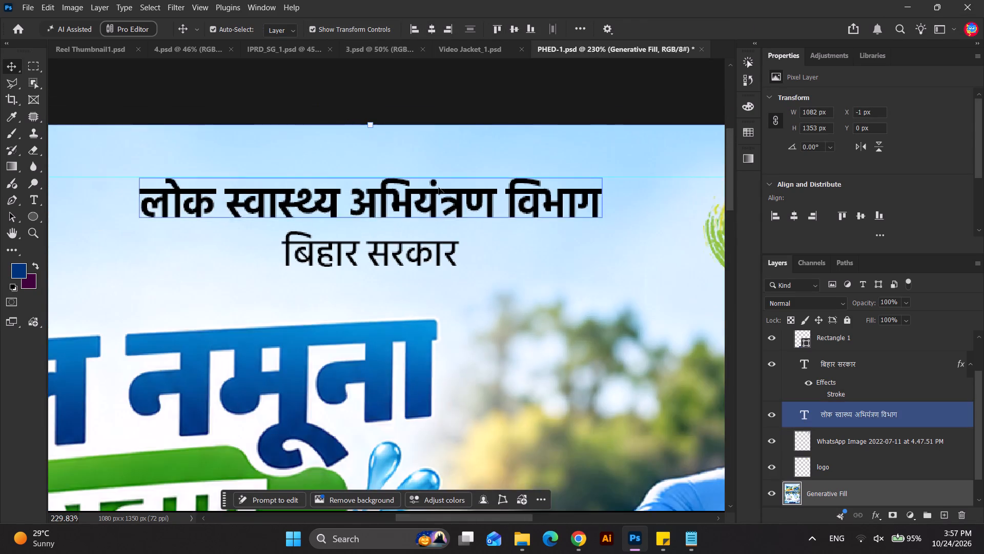
scroll(439, 188, "down", 4)
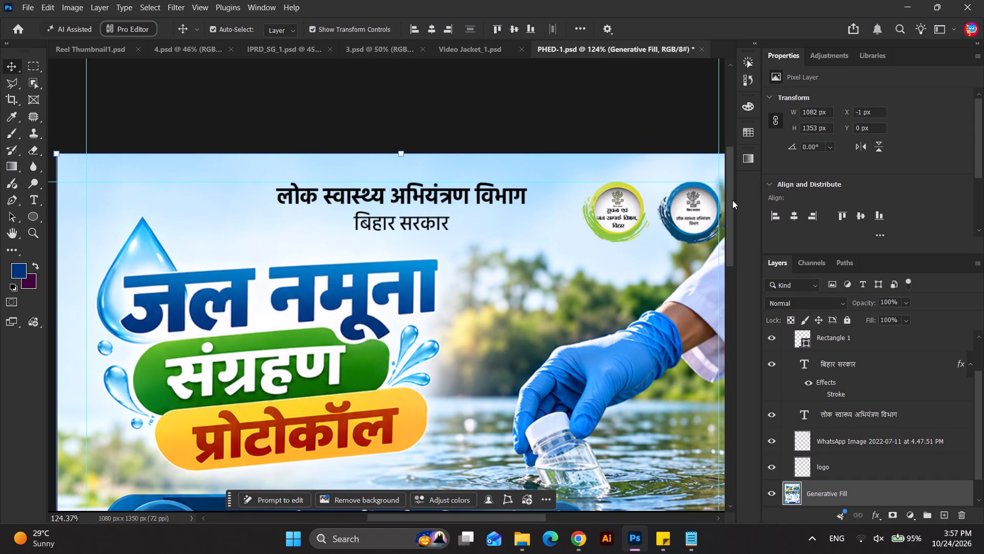
left_click_drag(732, 200, 741, 386)
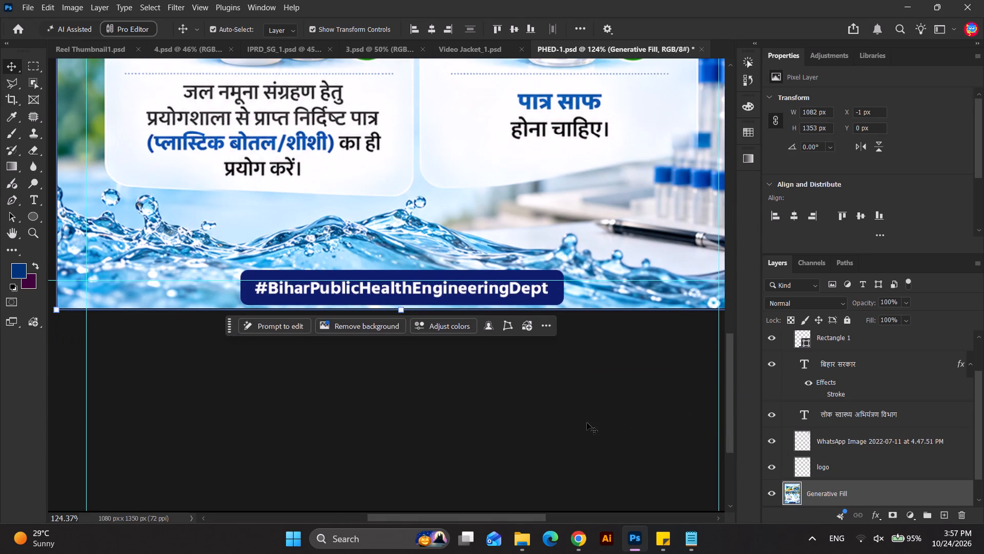
left_click(587, 423)
key("ctrl+s")
Save a PNG copy of the poster as PHED-1 copy in the PHED folder, replacing the existing file.
scroll(514, 354, "down", 15)
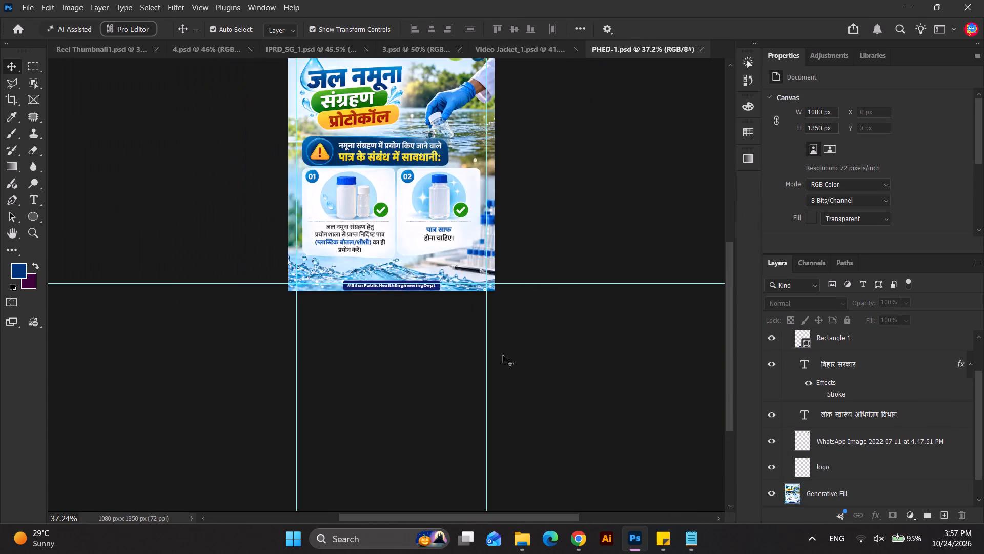
scroll(503, 355, "down", 3)
left_click(30, 10)
left_click(64, 164)
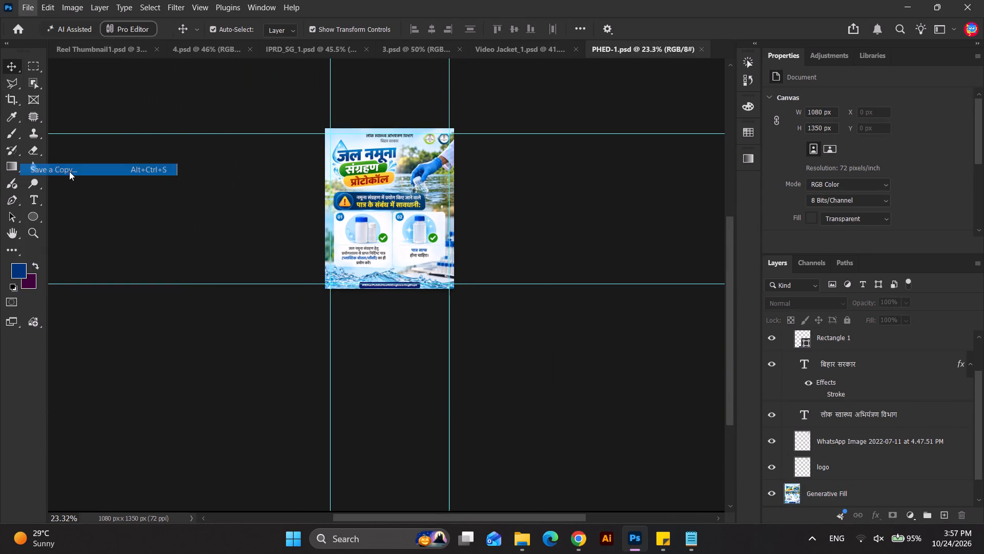
left_click(135, 225)
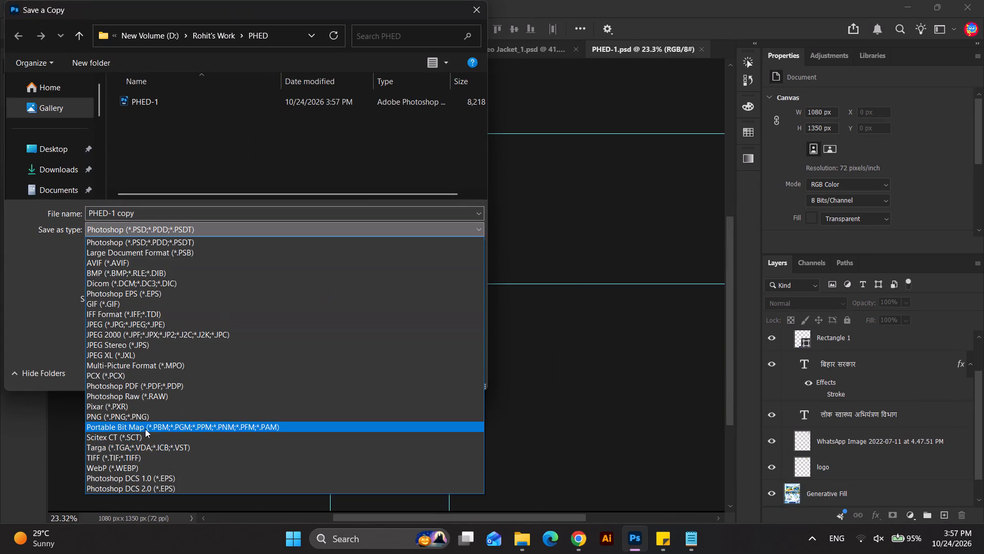
left_click(147, 418)
left_click(373, 370)
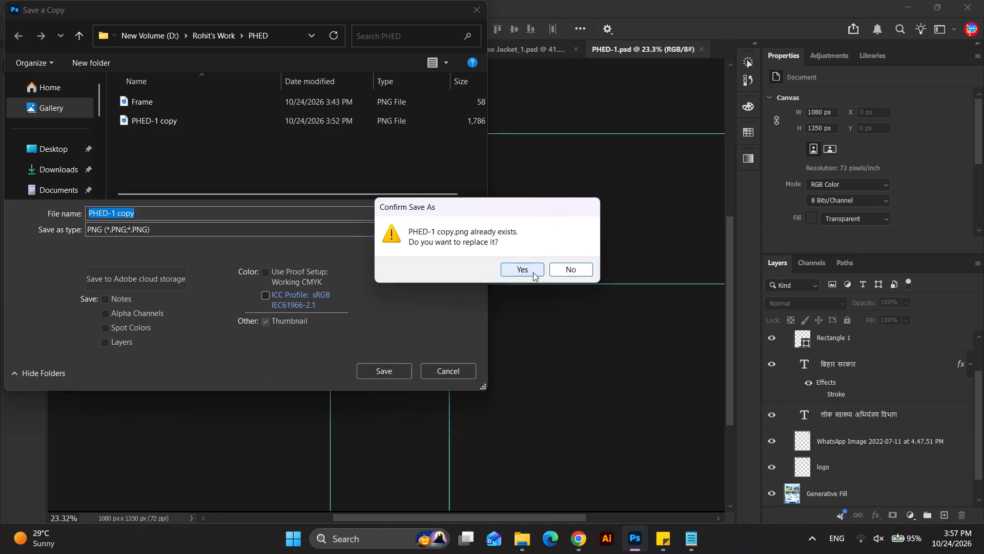
left_click(533, 272)
left_click(562, 155)
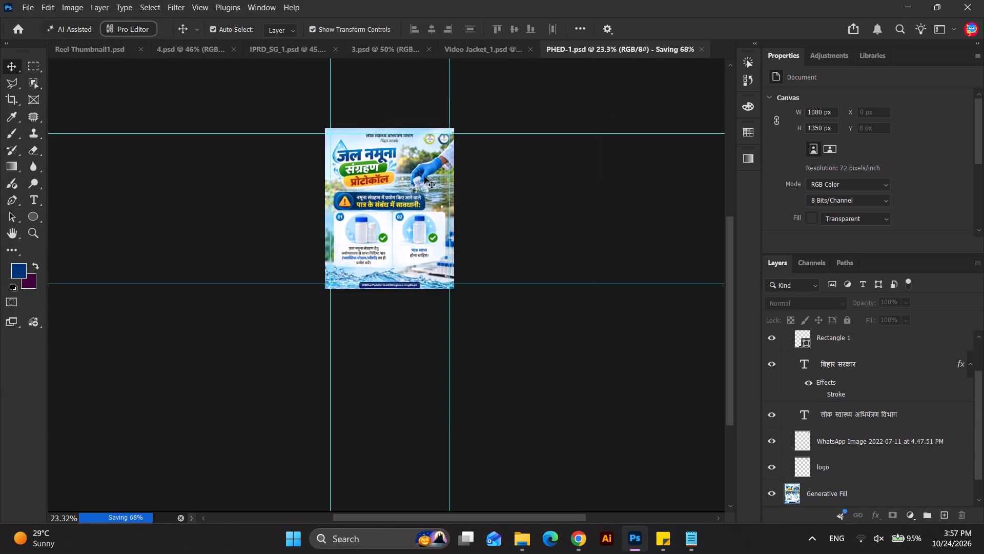
Save the document as a new Photoshop file named PHED-2 in the PHED folder, with Maximize Compatibility on.
left_click(34, 11)
left_click(61, 153)
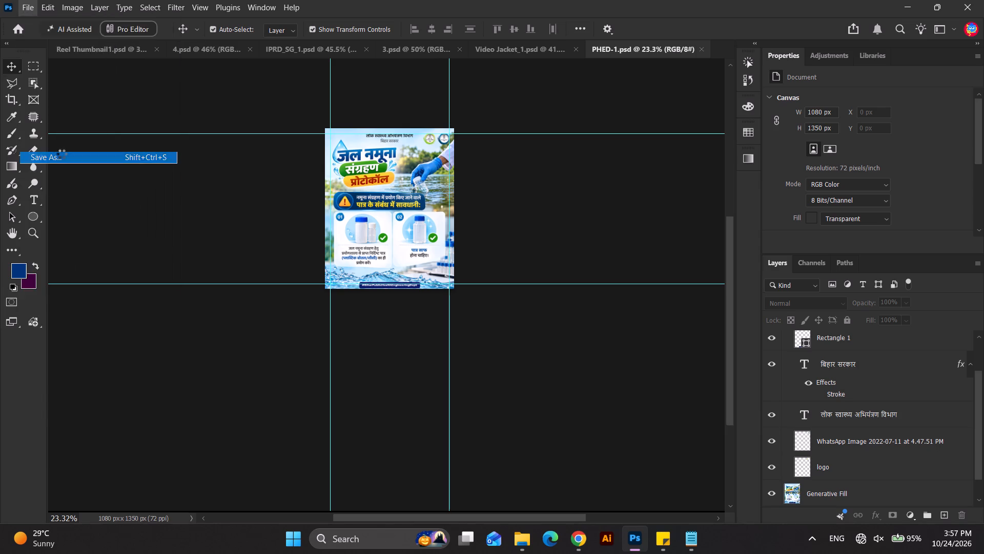
left_click_drag(117, 212, 110, 215)
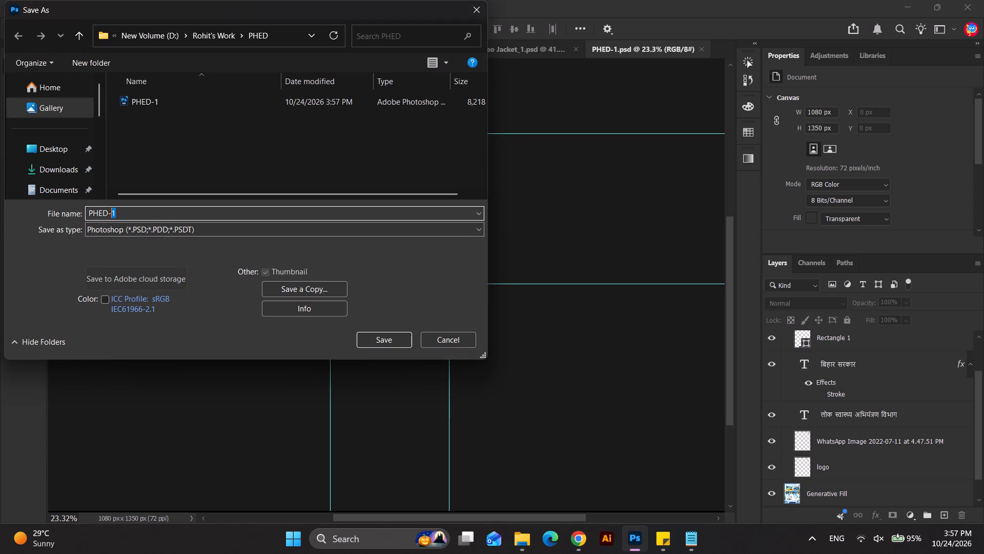
key("2")
key("Return")
key("Return")
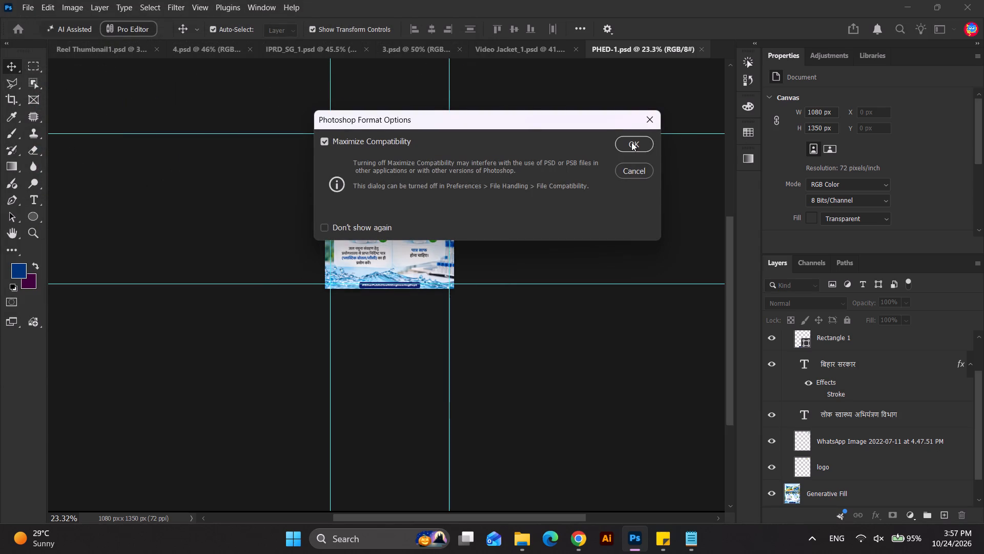
left_click(639, 143)
Delete the old merged poster layer from PHED-2.psd and collapse the Frame group.
scroll(428, 177, "up", 1)
left_click_drag(249, 163, 507, 268)
key("Delete")
scroll(404, 140, "up", 2)
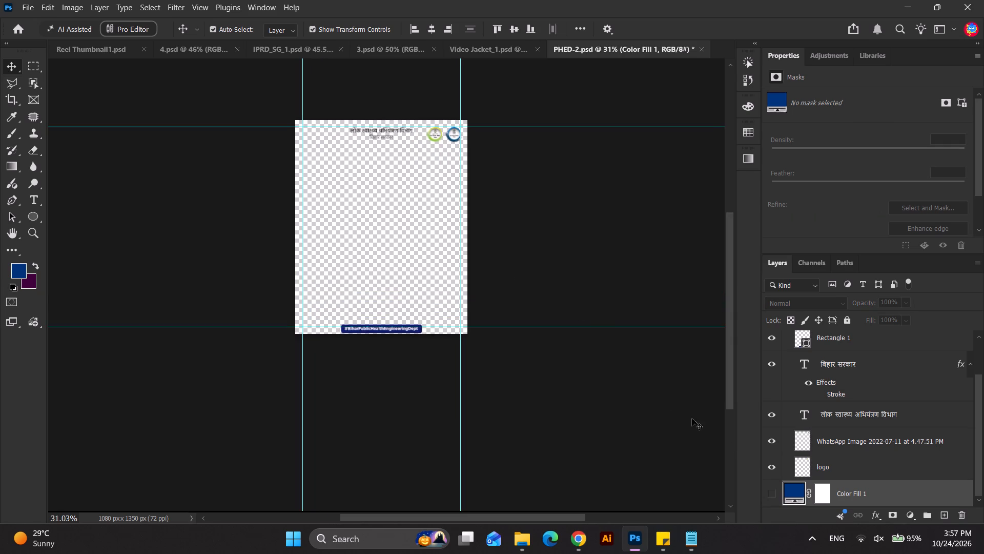
left_click(824, 466)
scroll(829, 385, "up", 5)
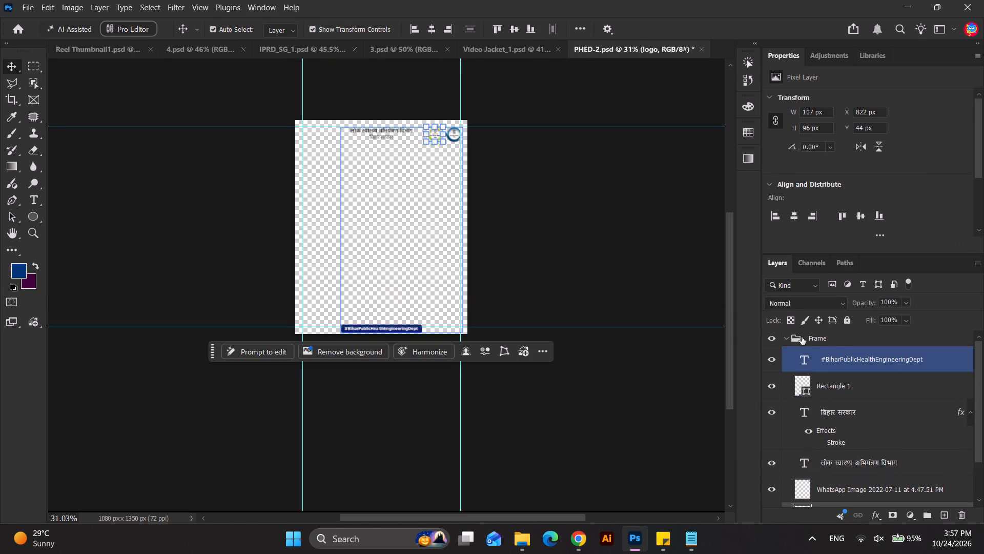
left_click(787, 337)
Copy the "जल जाँच कैसे कराएँ?" poster image from ChatGPT in Chrome and paste it above Color Fill 1 in Photoshop.
key("alt+Tab")
right_click(448, 320)
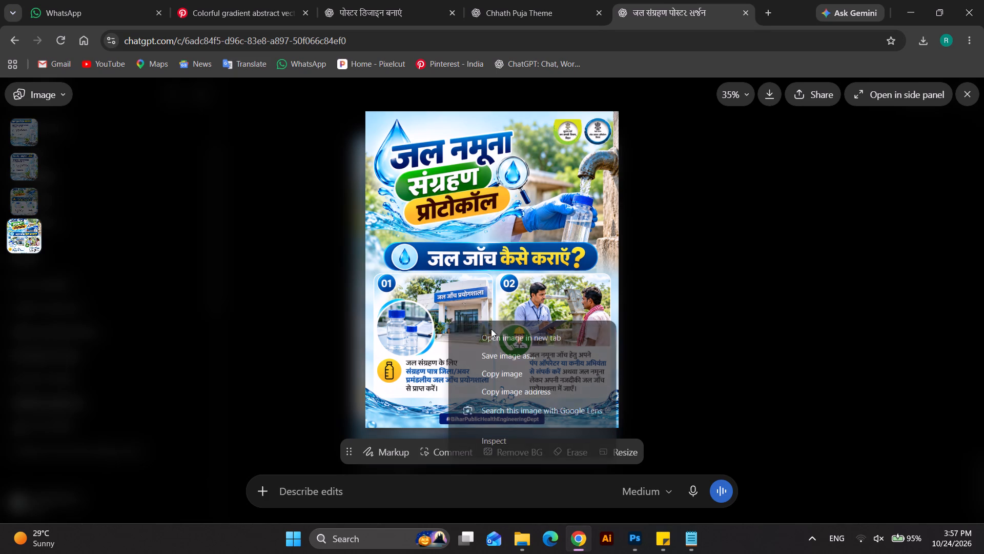
left_click(505, 375)
key("alt+Tab")
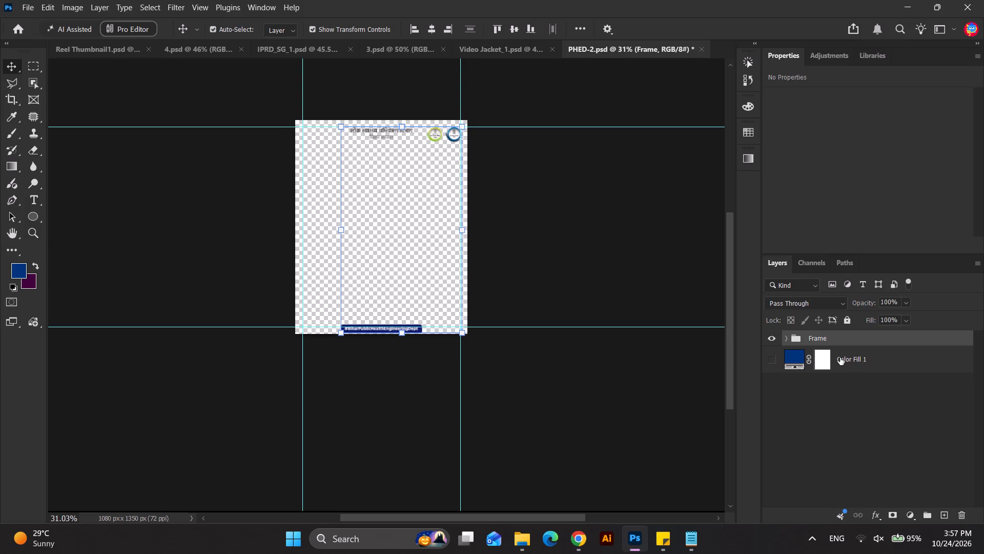
left_click(840, 358)
key("ctrl+v")
Scale the pasted poster to about 1038 × 1297 px and place it at about X 21 px, Y 36 px.
left_click_drag(480, 236, 473, 236)
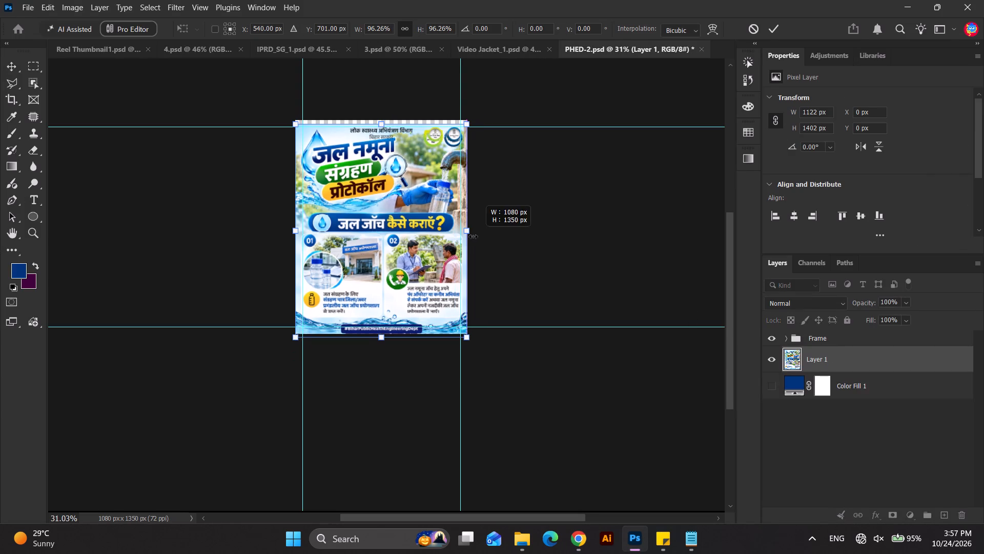
left_click_drag(473, 236, 473, 237)
scroll(382, 143, "up", 3)
left_click_drag(378, 117, 377, 128)
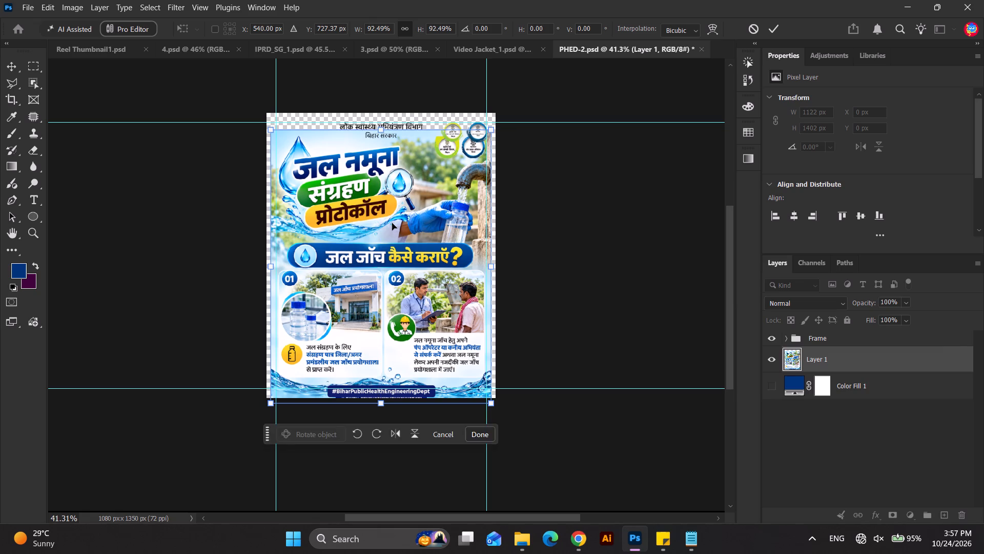
left_click_drag(392, 223, 393, 213)
scroll(445, 209, "up", 1)
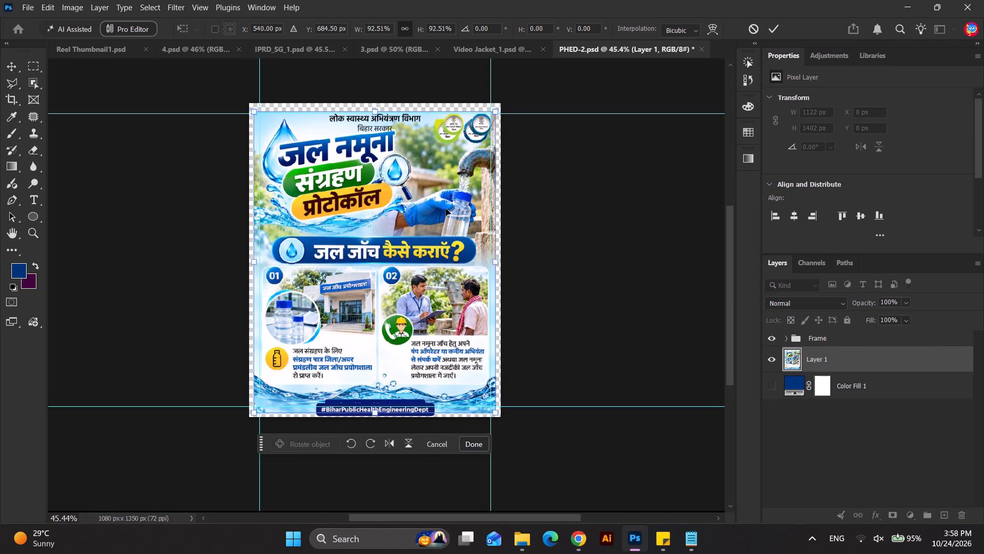
key("Return")
Erase the poster image's duplicate logos with a rectangular selection of about 267 × 172 px around them, and deselect.
left_click(26, 64)
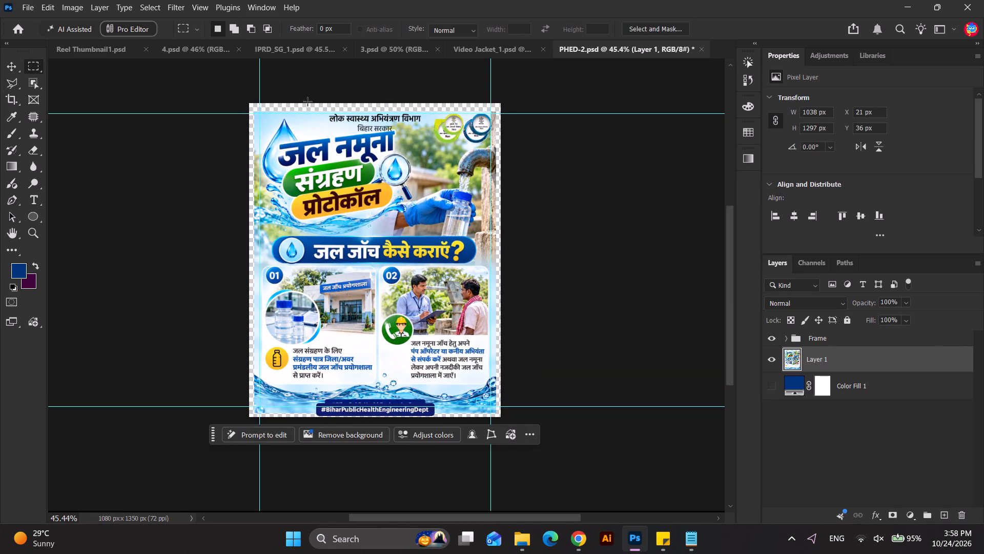
scroll(386, 111, "up", 2)
left_click_drag(438, 102, 522, 149)
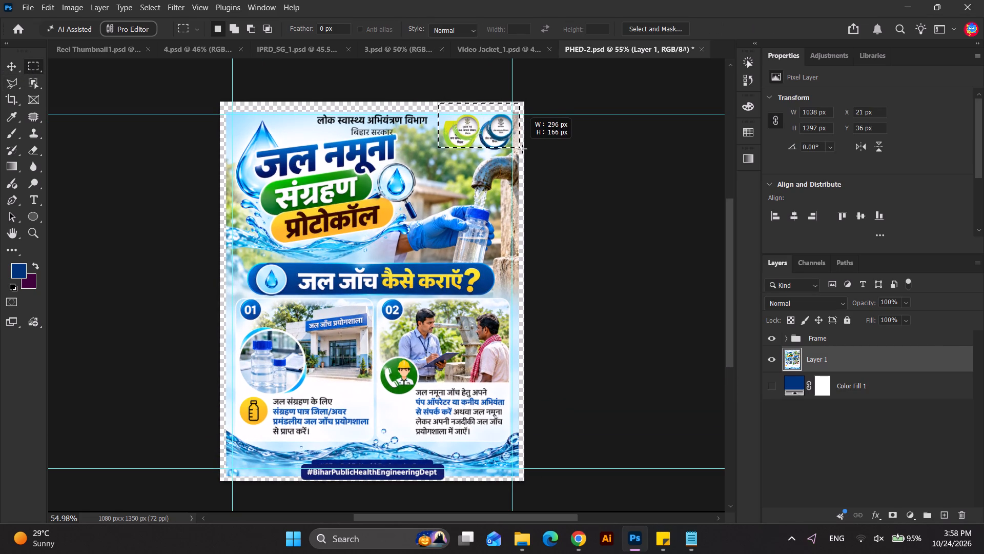
left_click_drag(522, 149, 514, 150)
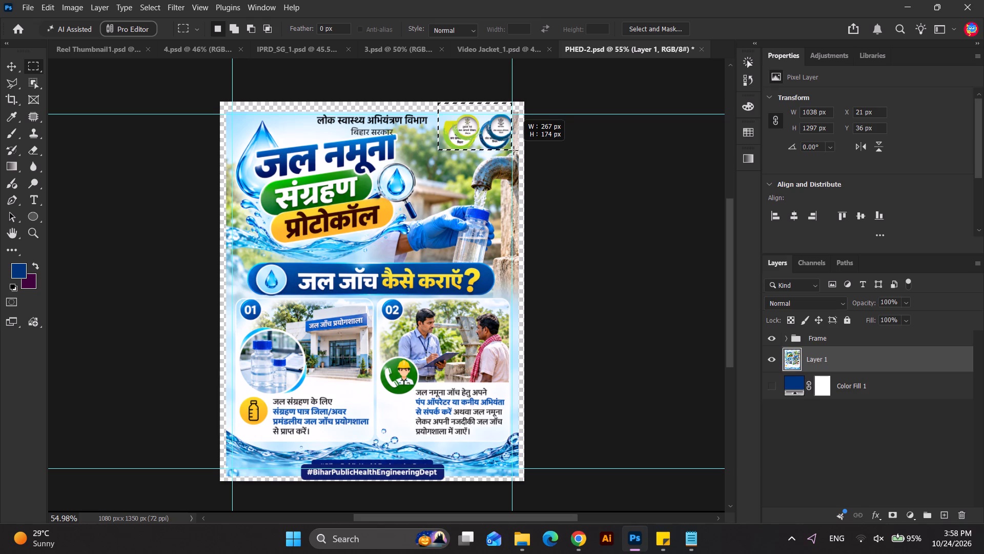
left_click_drag(514, 150, 516, 150)
key("Delete")
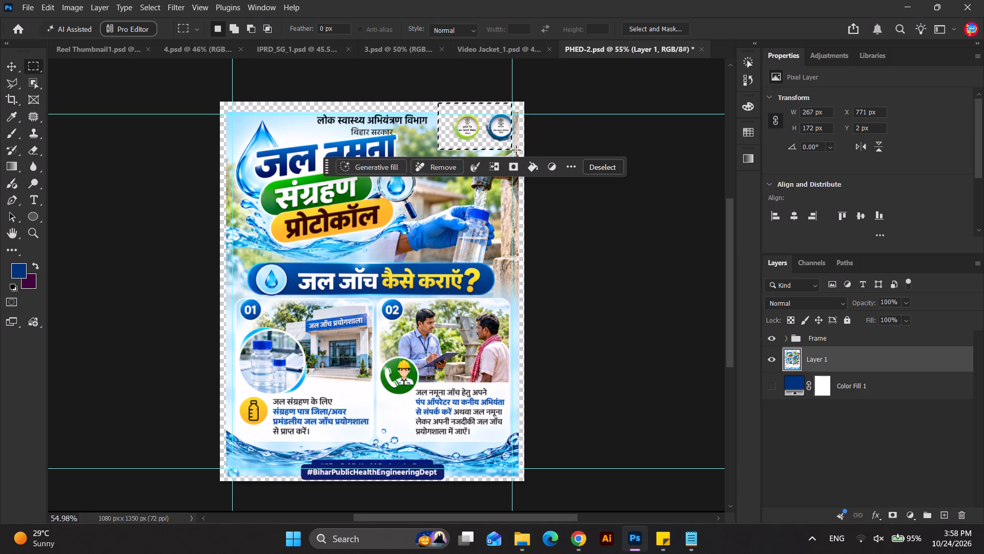
left_click(581, 125)
Erase the full-width strip of about 76 px along the poster's bottom behind the hashtag, including remnants just above it, and deselect.
scroll(502, 176, "down", 1)
scroll(430, 247, "down", 2)
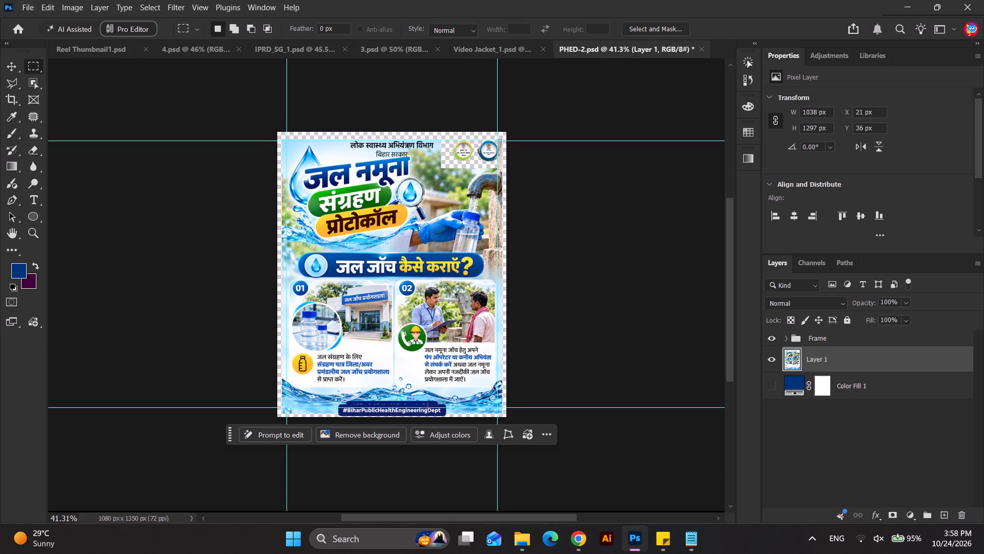
left_click_drag(275, 402, 504, 455)
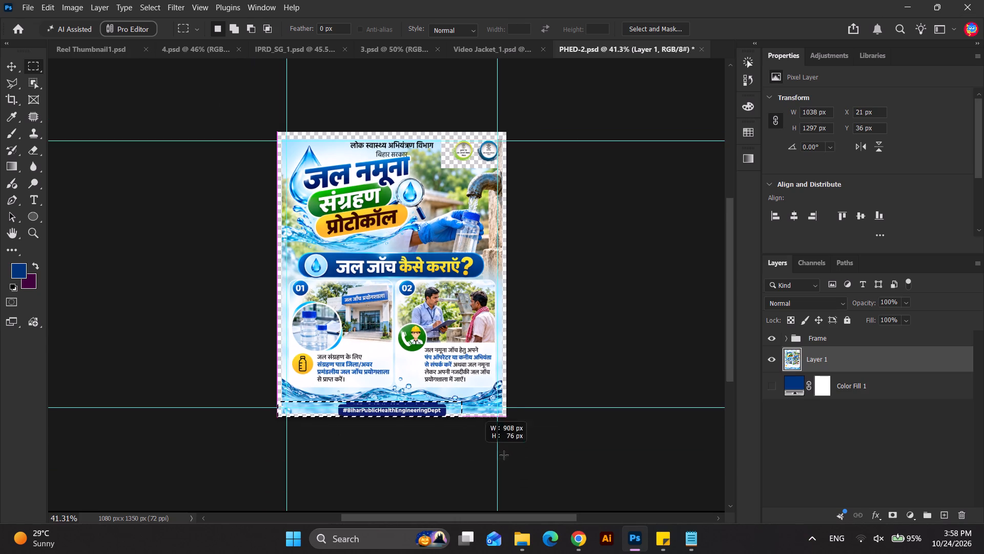
left_click_drag(504, 455, 526, 455)
key("Delete")
key("Up")
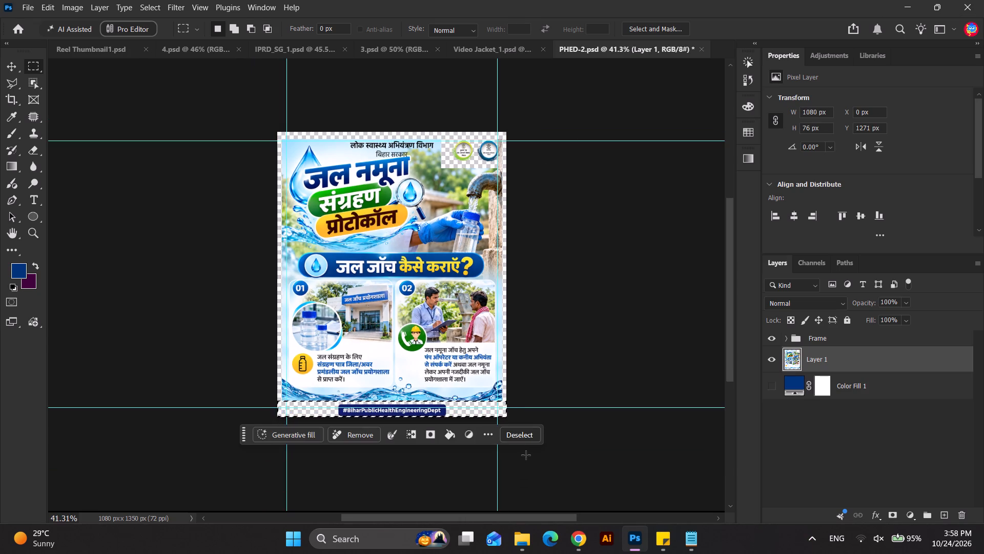
key("Up")
key("Delete")
left_click(682, 280)
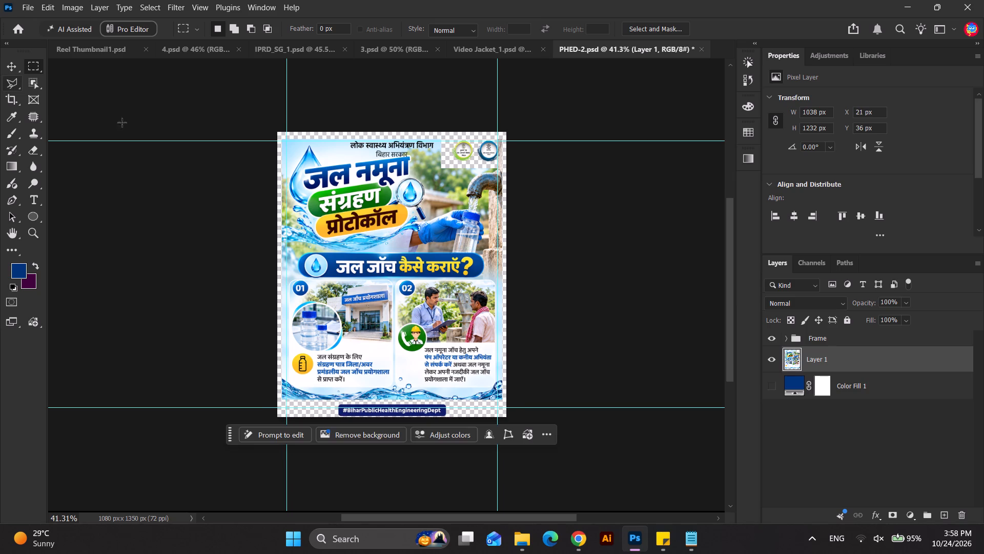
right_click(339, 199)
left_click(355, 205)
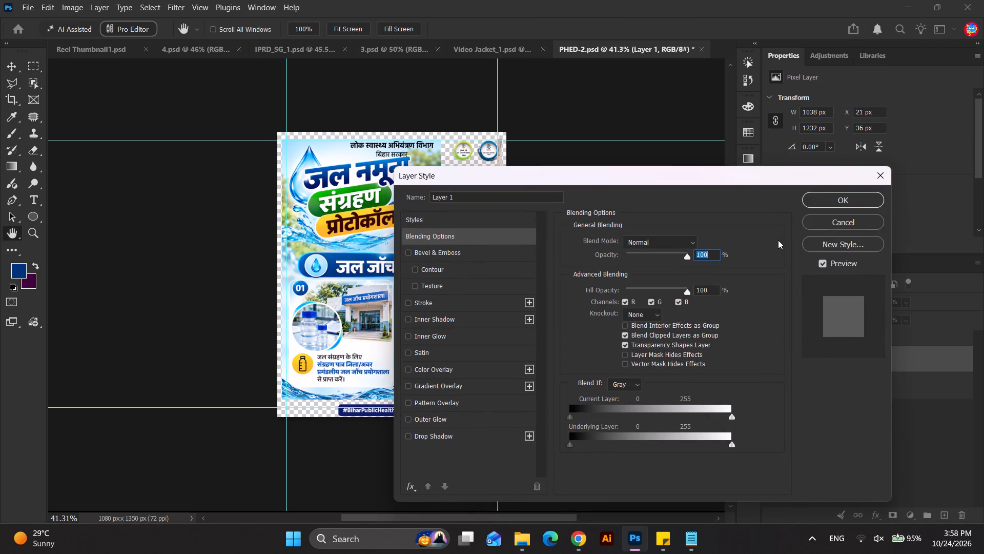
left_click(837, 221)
Centre the poster image horizontally and move it down to about Y 66 px, just above the hashtag strip.
left_click(13, 61)
left_click(166, 268)
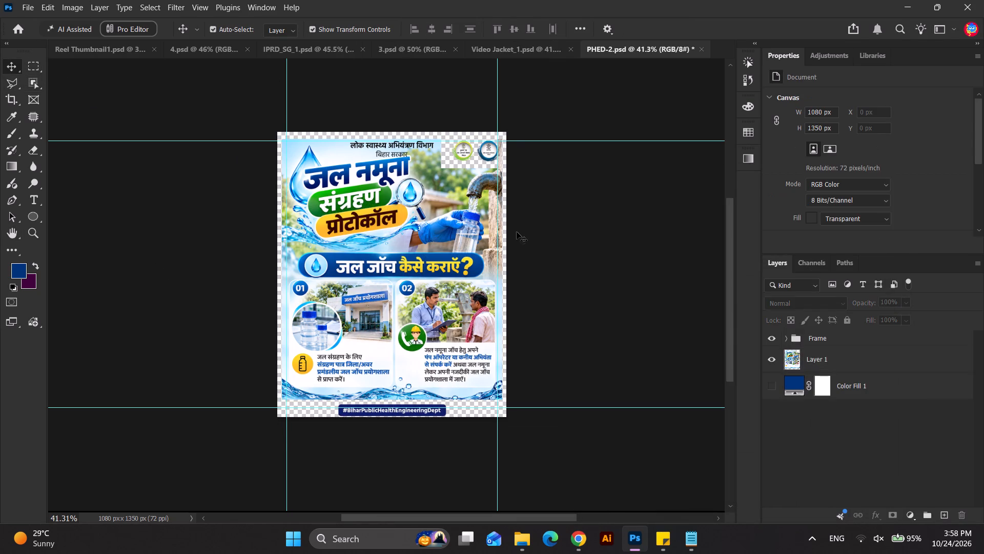
left_click(419, 263)
left_click(436, 31)
scroll(402, 150, "up", 2)
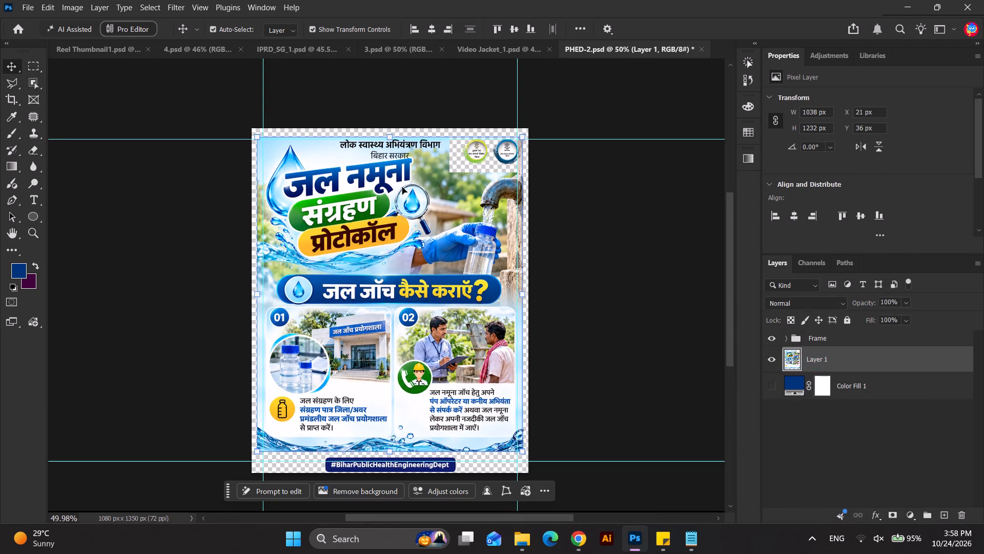
key("Down")
key("Down")
key("Down")
key("Down")
key("Down")
key("Down")
key("Down")
key("Down")
key("Down")
key("Down")
key("Down")
key("Down")
key("Down")
key("Down")
key("Down")
key("Down")
key("Down")
key("Down")
key("Down")
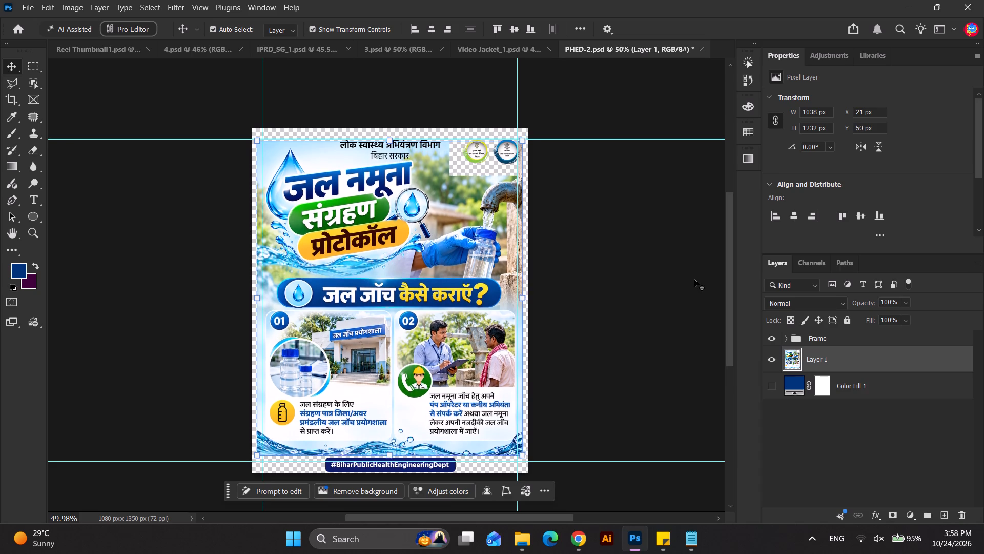
key("Down")
key("Down")
key("Down")
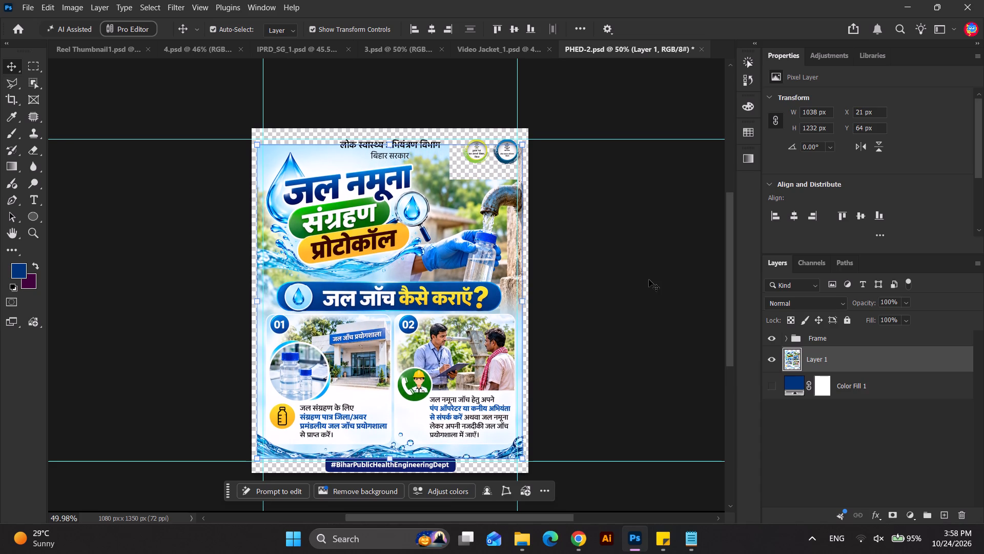
key("Down")
left_click(613, 282)
left_click(448, 287)
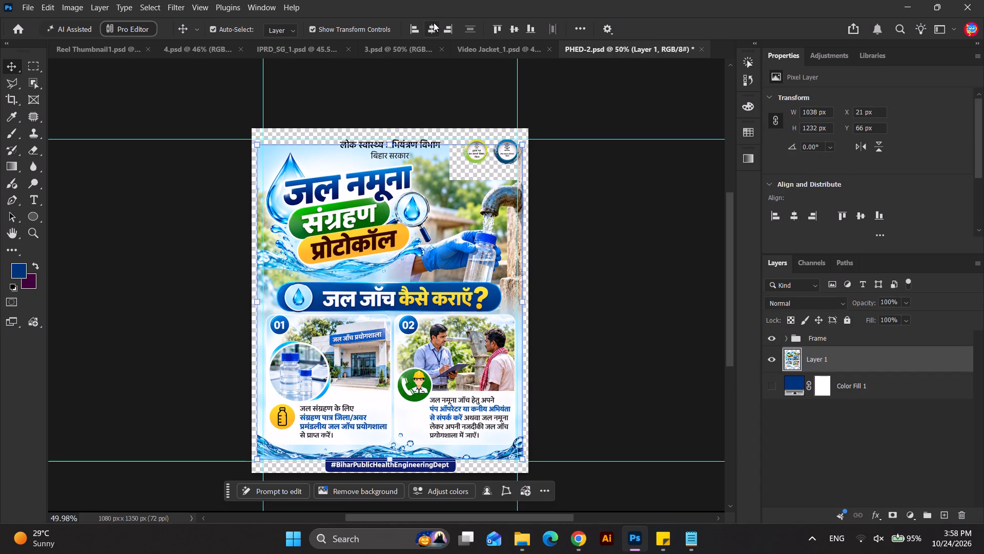
left_click(434, 24)
left_click(454, 277)
Select the area outside the poster image's pixels, including the logo cutout, and run Generative Fill on it with an empty prompt.
left_click(785, 364, "ctrl")
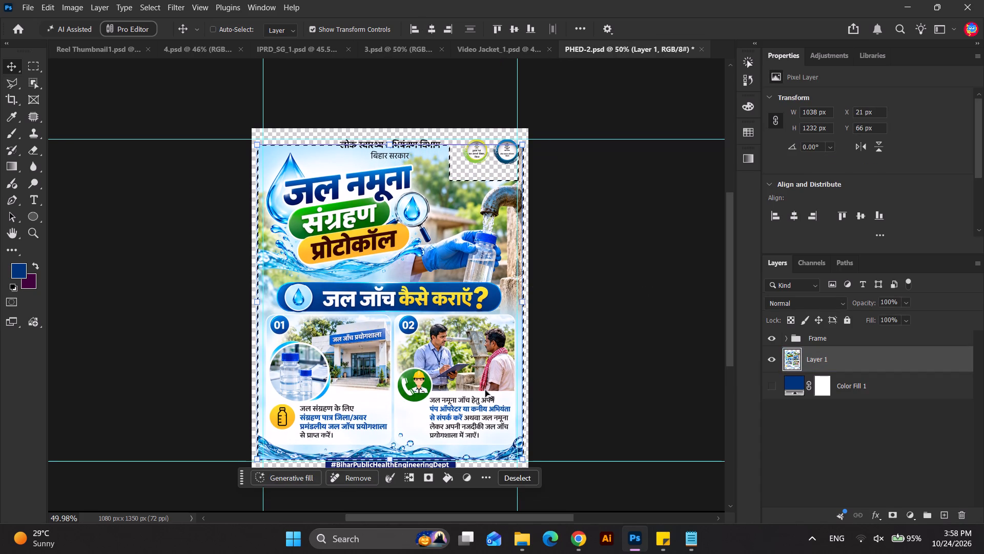
key("ctrl+shift+i")
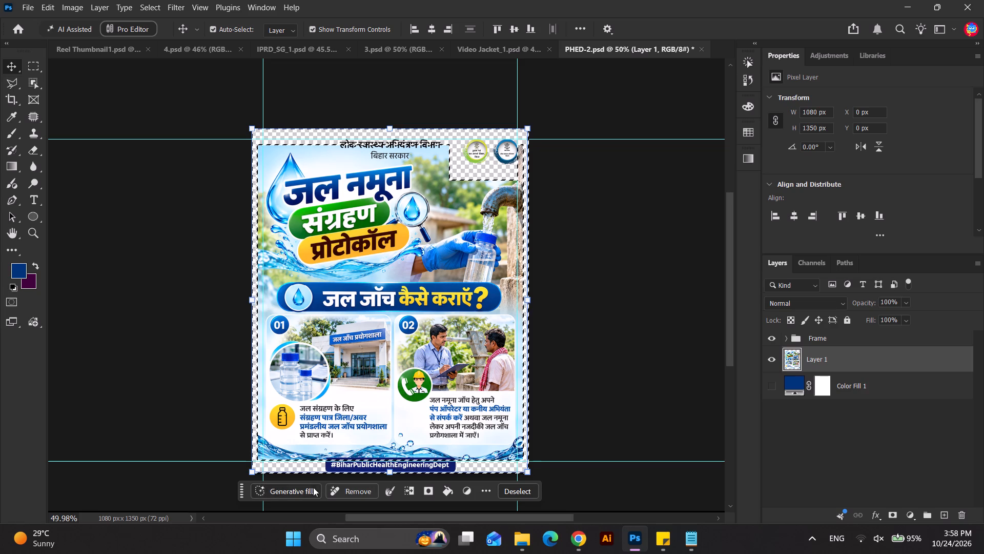
left_click(314, 490)
left_click(502, 114)
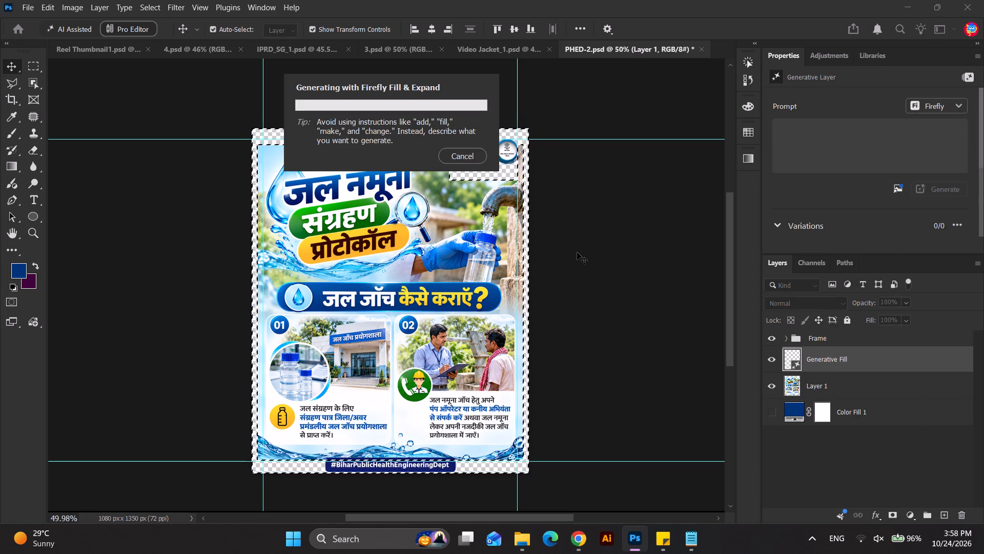
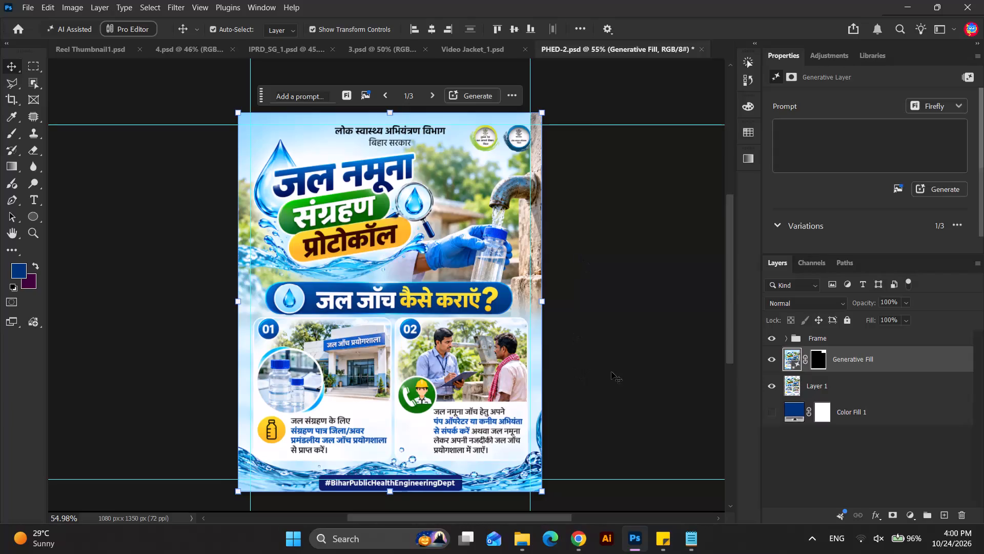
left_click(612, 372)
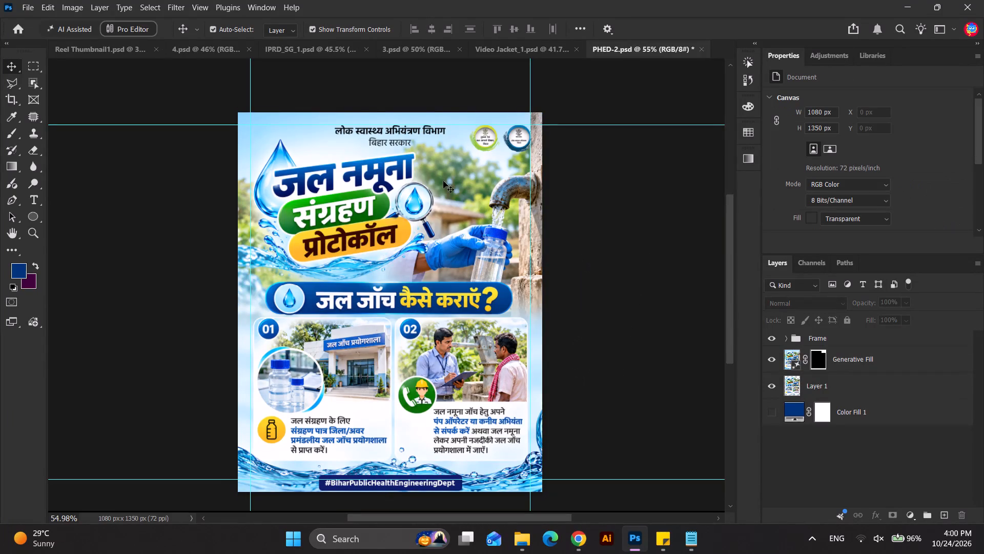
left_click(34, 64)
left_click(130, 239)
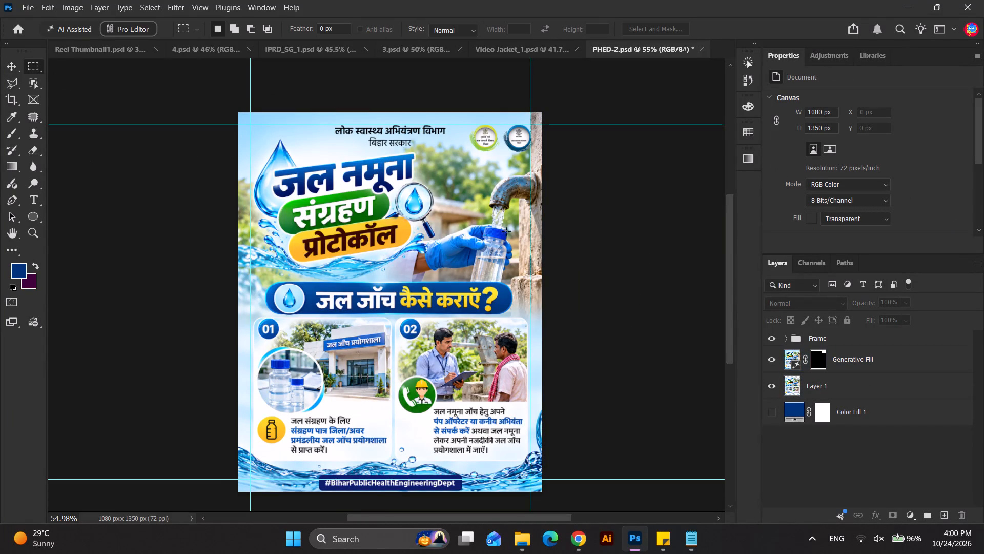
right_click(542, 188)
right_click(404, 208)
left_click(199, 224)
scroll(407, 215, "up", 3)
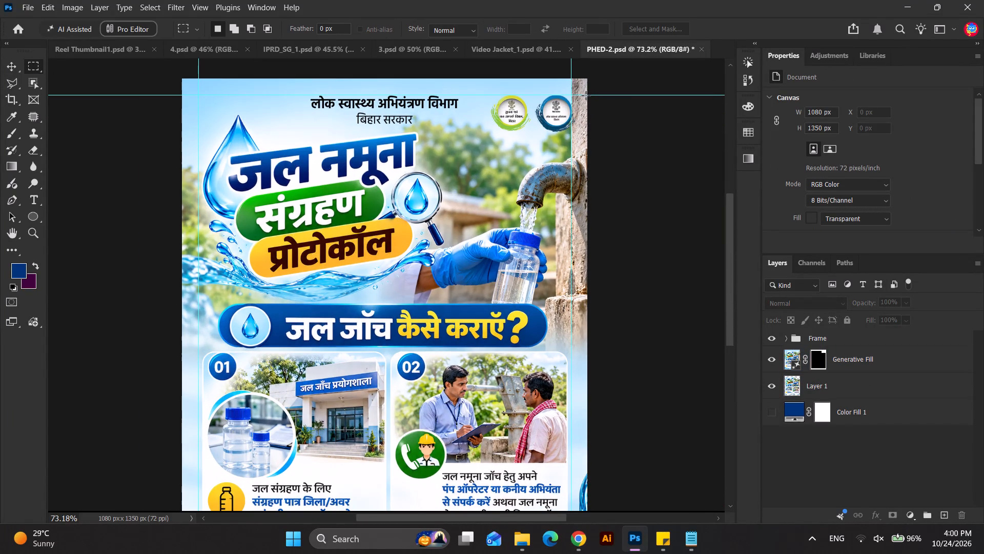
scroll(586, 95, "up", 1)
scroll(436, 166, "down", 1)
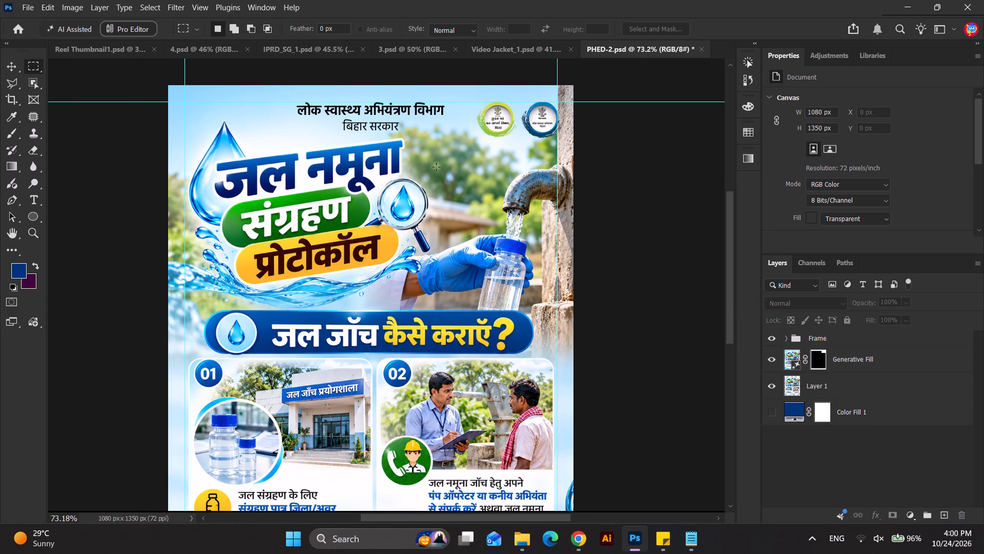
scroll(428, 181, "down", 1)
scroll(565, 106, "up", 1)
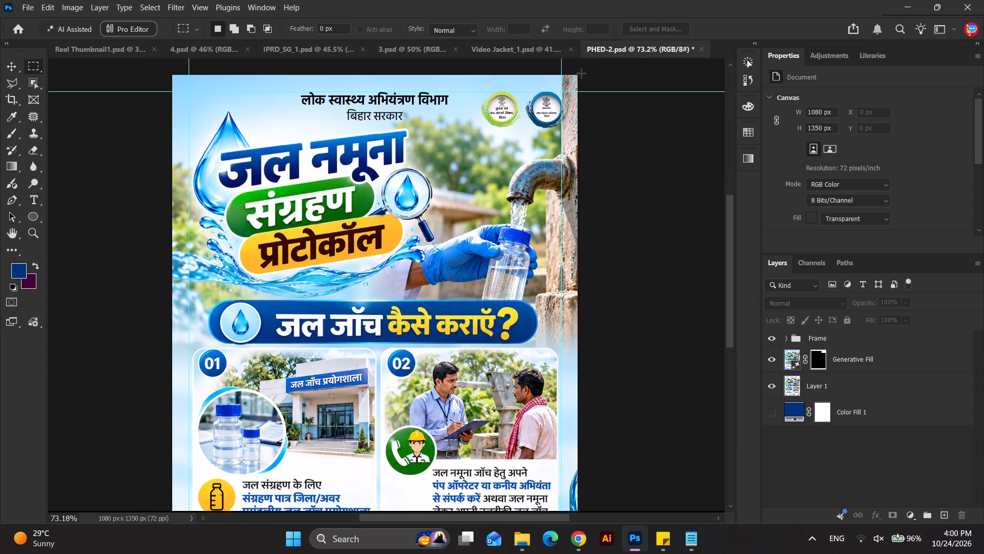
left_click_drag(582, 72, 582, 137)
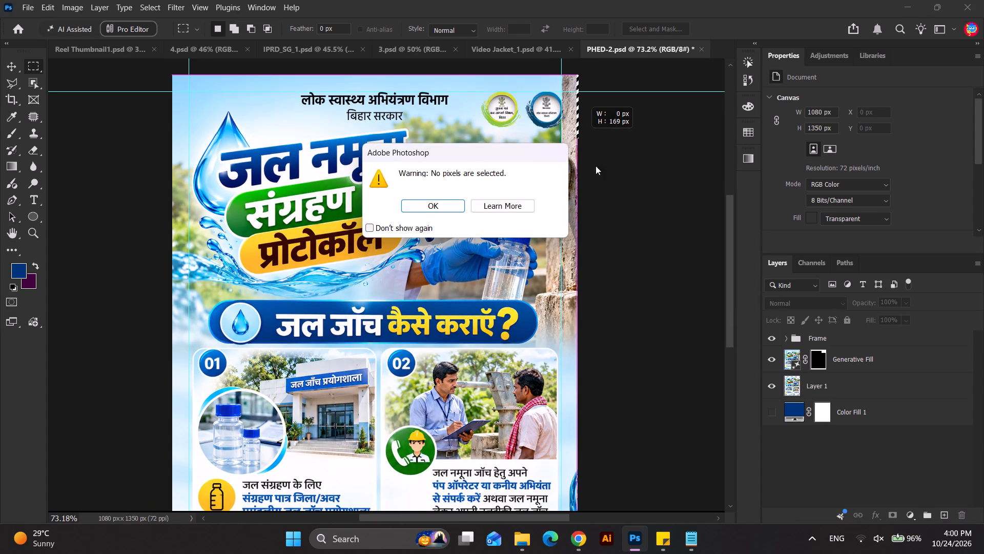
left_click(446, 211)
Draw a polygonal selection around the pillar's top above the tap, about 63 × 212 px, and clear it from the Generative Fill layer's mask.
left_click(17, 79)
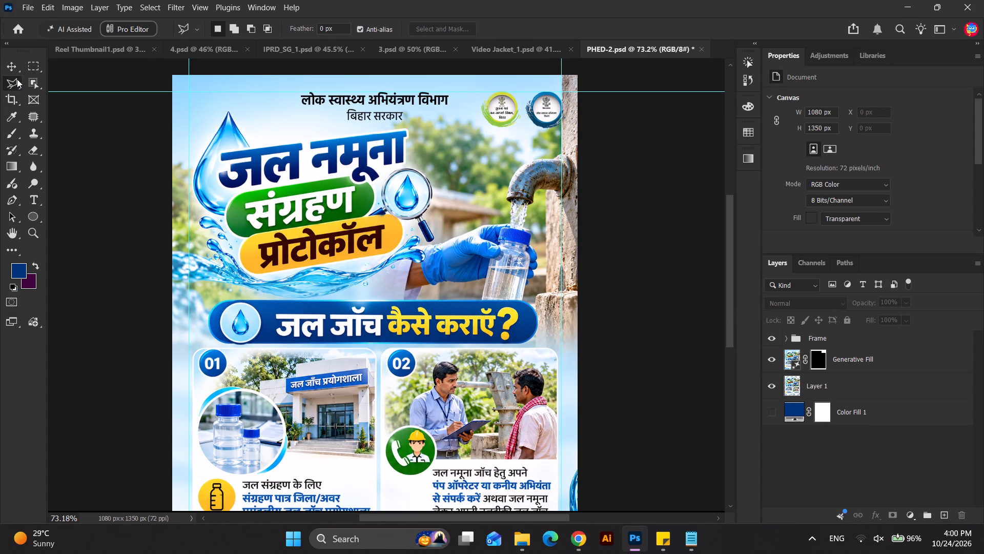
scroll(595, 43, "up", 2)
left_click(837, 388, "ctrl")
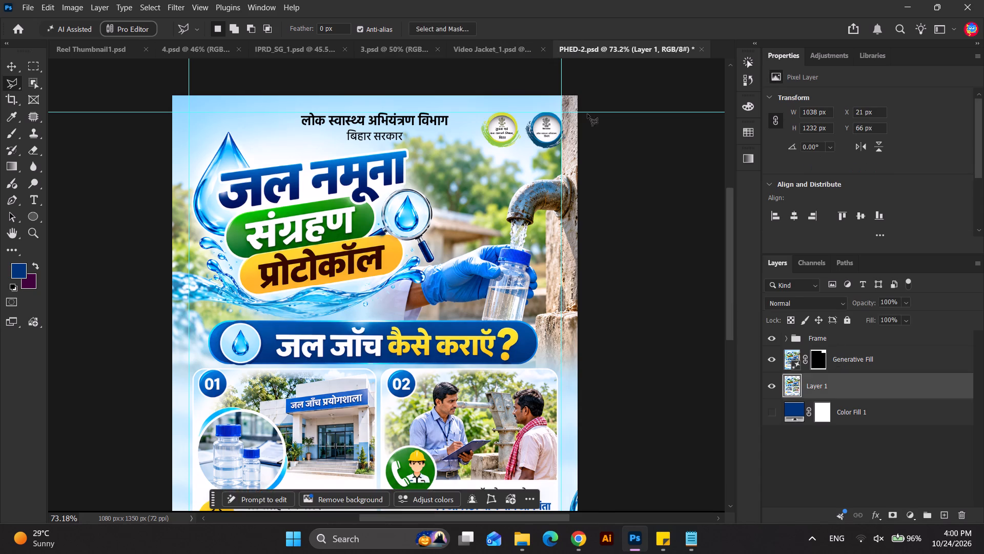
scroll(587, 114, "up", 4)
left_click(845, 355)
scroll(658, 141, "up", 3)
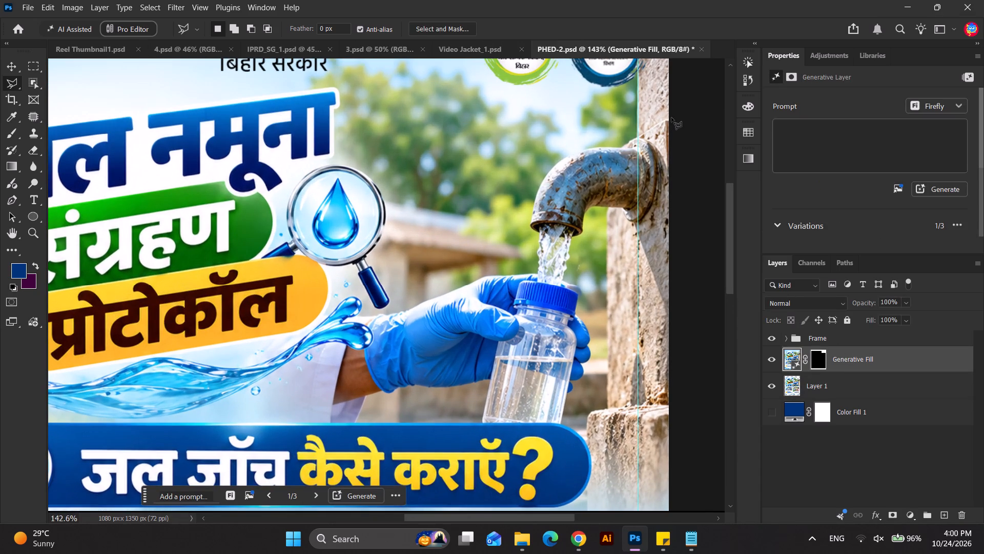
left_click(671, 117)
left_click(654, 127)
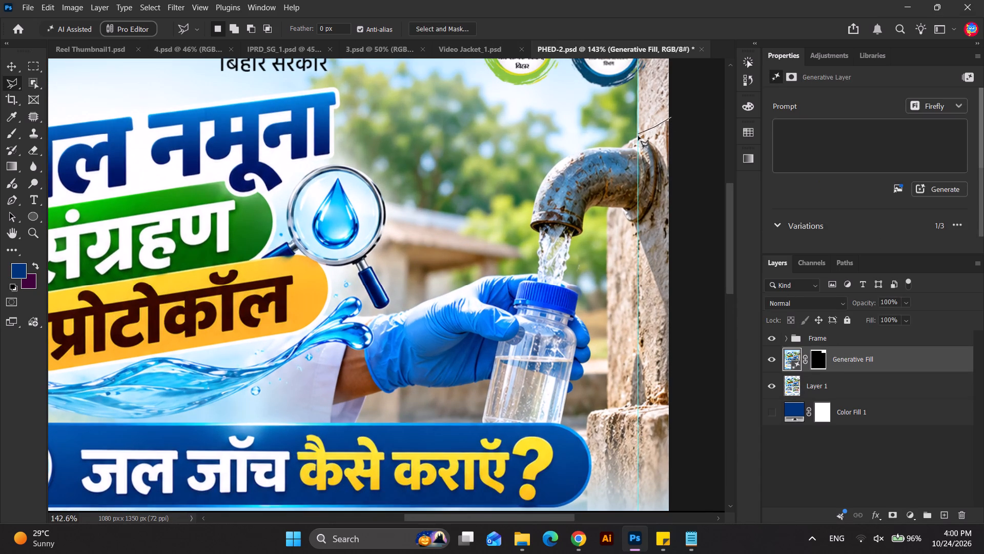
left_click(637, 138)
left_click(626, 137)
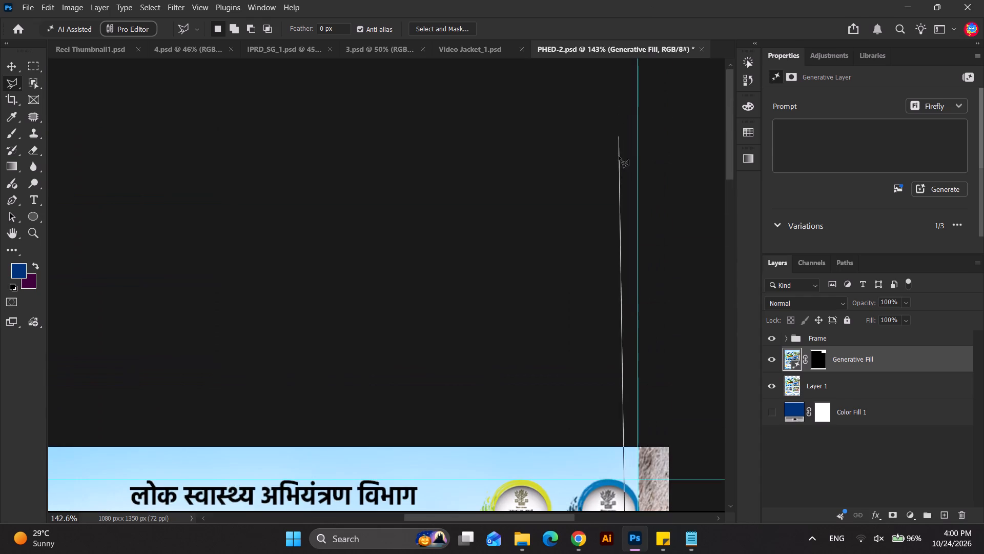
left_click(621, 298)
left_click(693, 404)
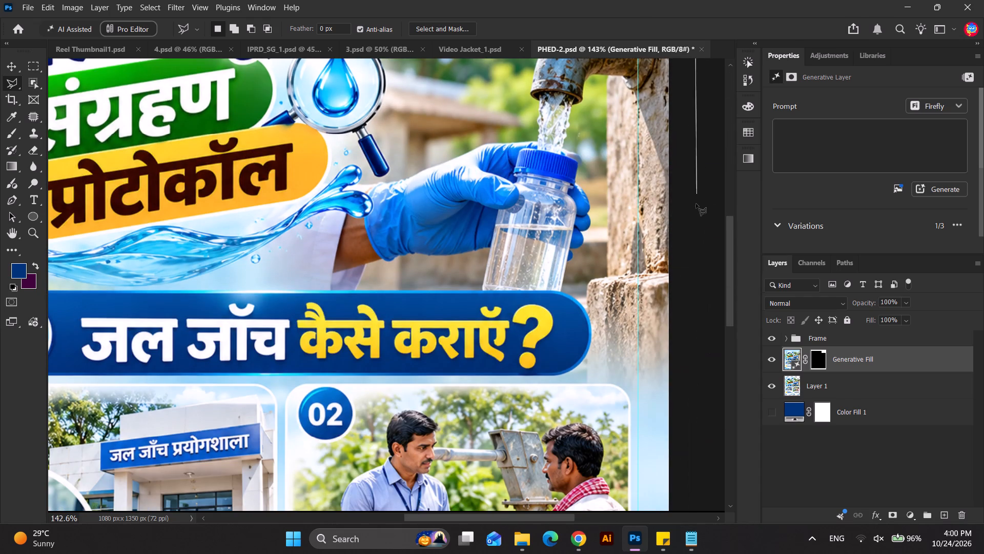
scroll(709, 487, "down", 4)
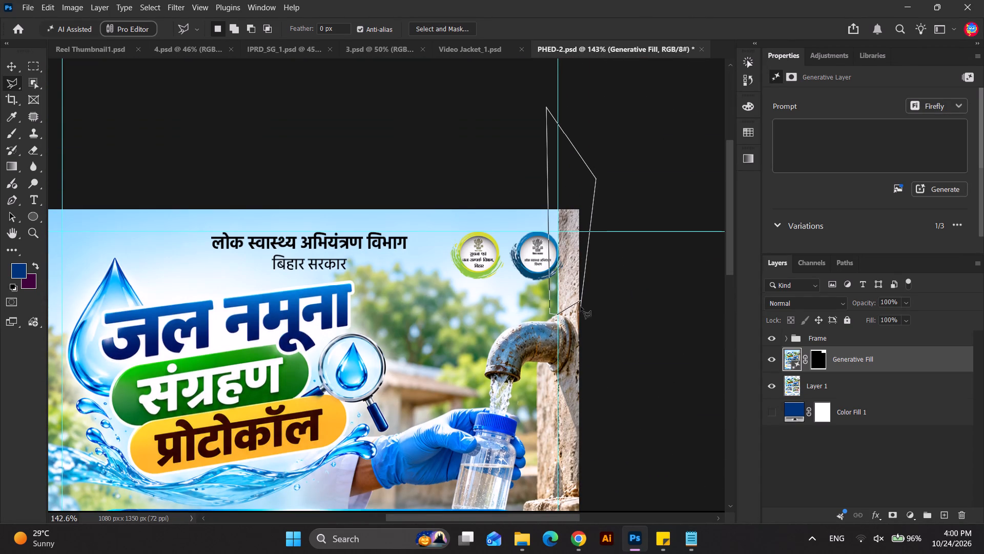
left_click(581, 302)
key("Delete")
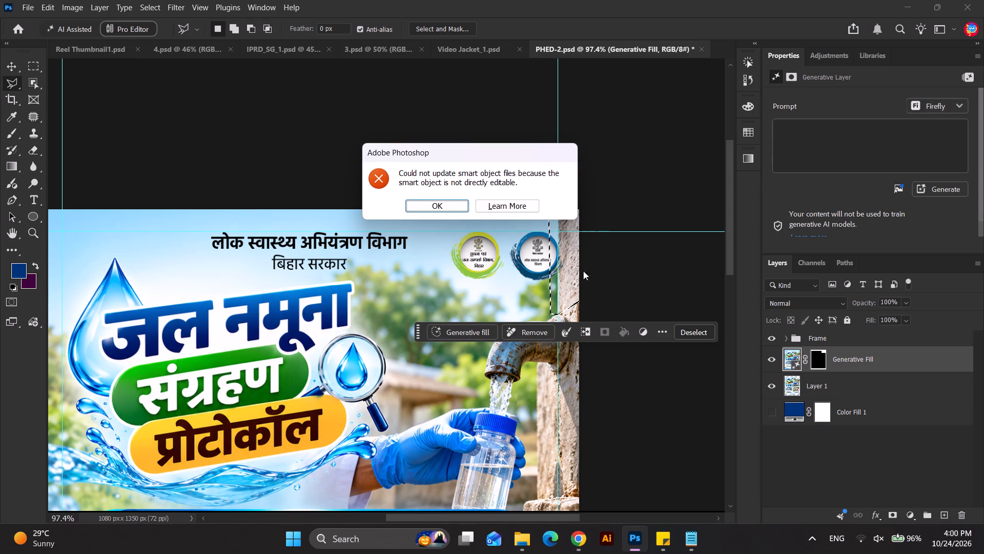
left_click(423, 203)
left_click(819, 360)
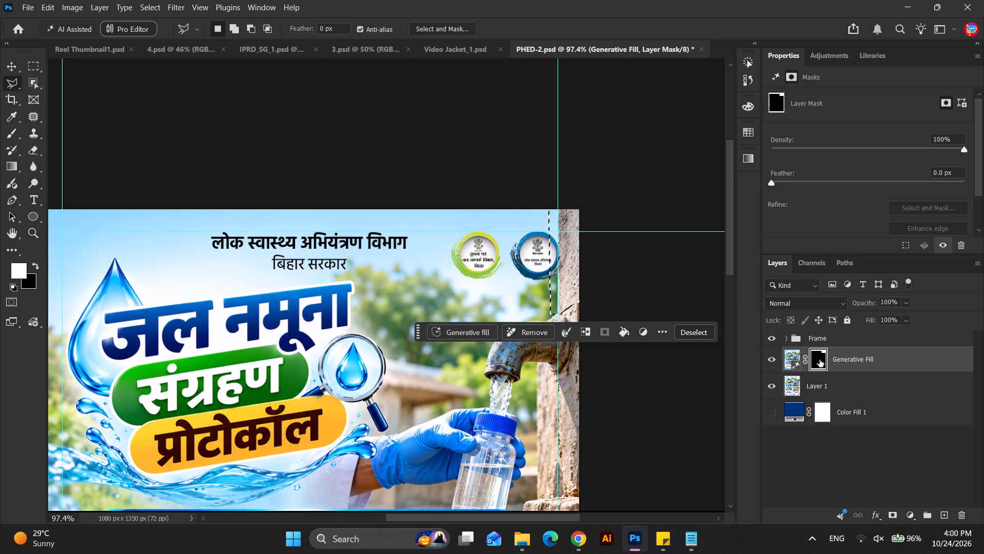
key("Delete")
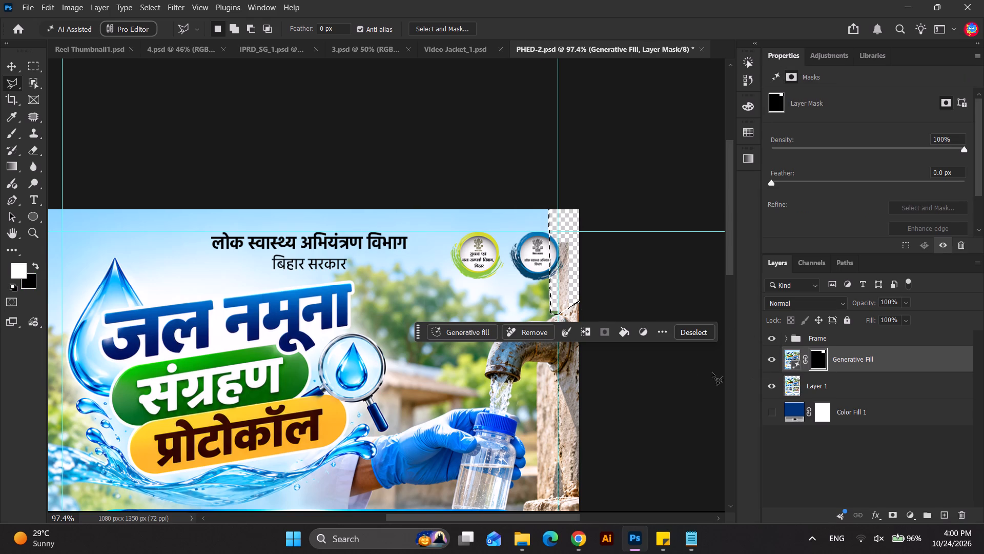
Delete the pixels of Layer 1 within the same selection above the tap.
left_click(814, 390)
scroll(616, 297, "up", 1)
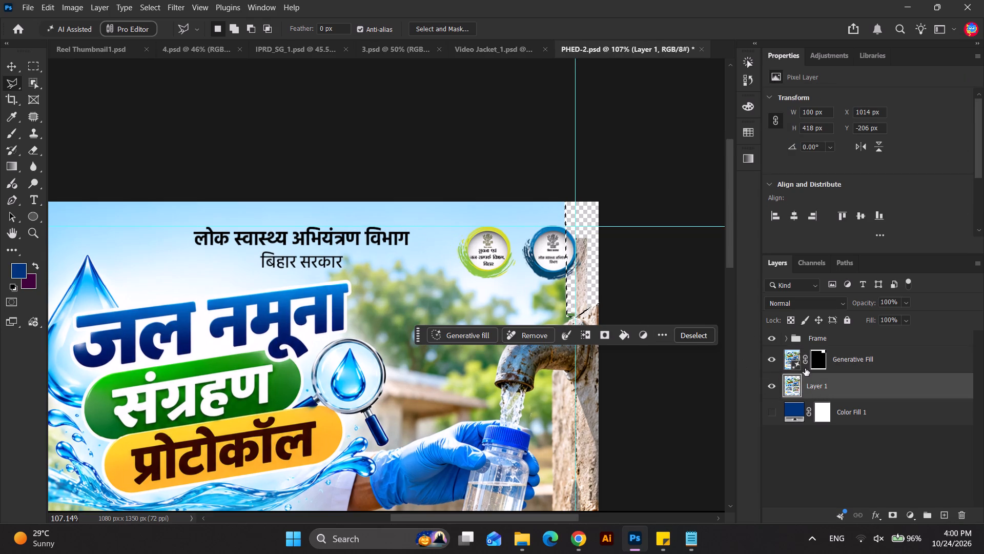
key("Delete")
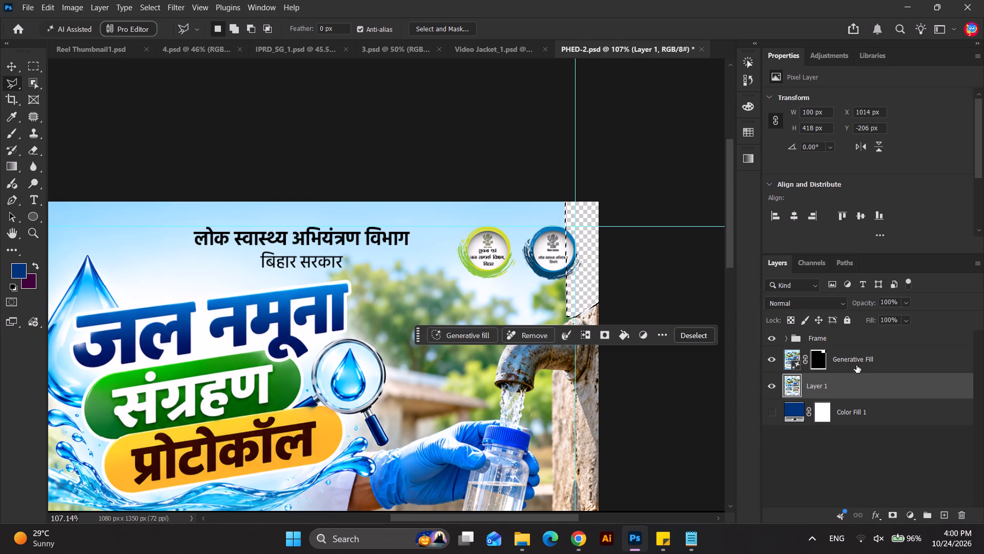
Merge the Generative Fill layer down into Layer 1.
left_click(856, 365, "ctrl")
key("ctrl+e")
Select the transparent cutout above the tap by inverting the merged layer's pixel selection, and run Generative Fill on it with an empty prompt.
left_click(797, 363, "ctrl")
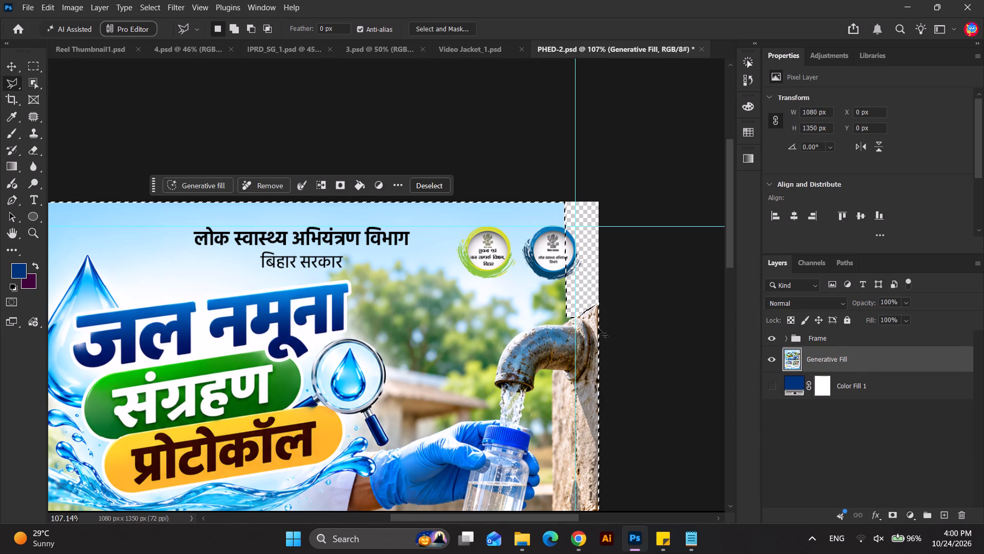
key("ctrl+shift+i")
scroll(568, 319, "up", 1)
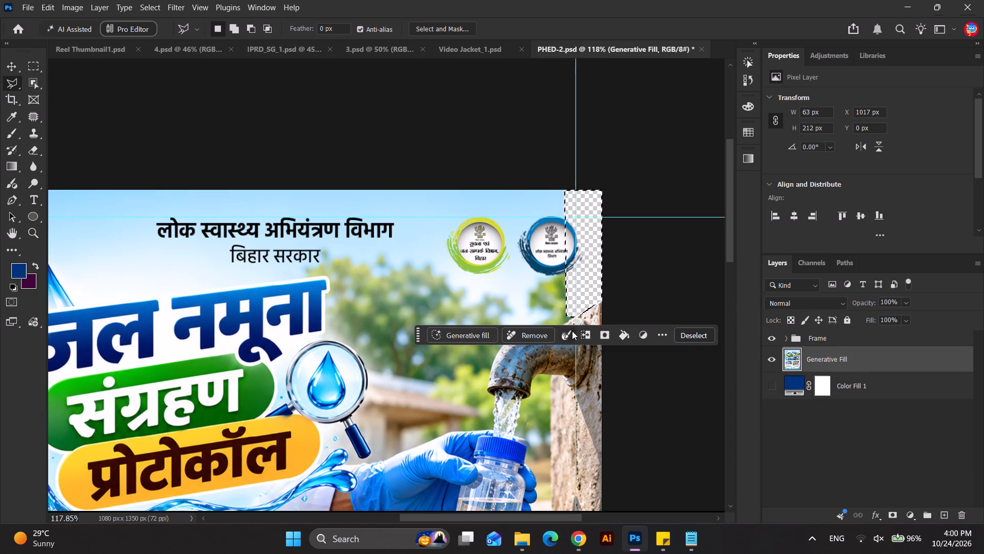
left_click(465, 339)
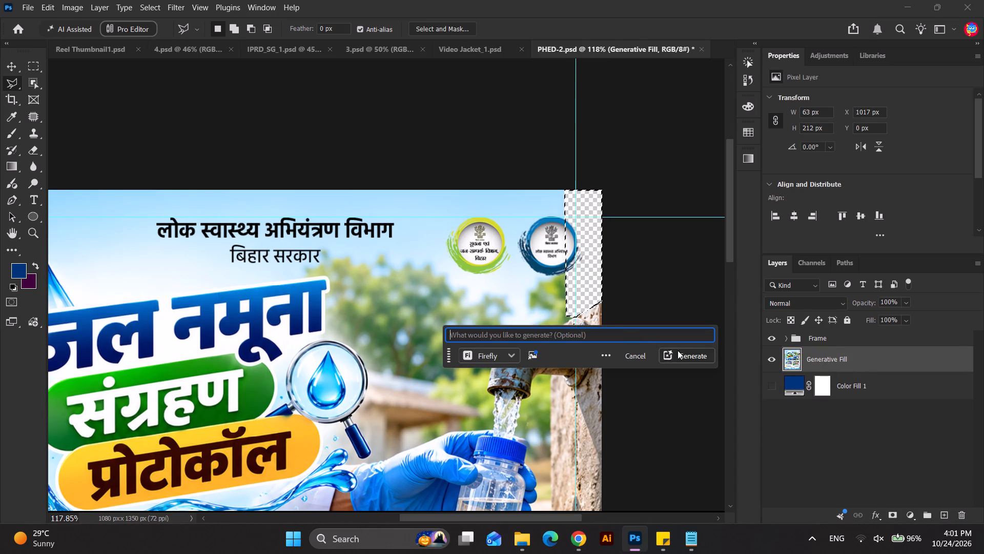
left_click(679, 351)
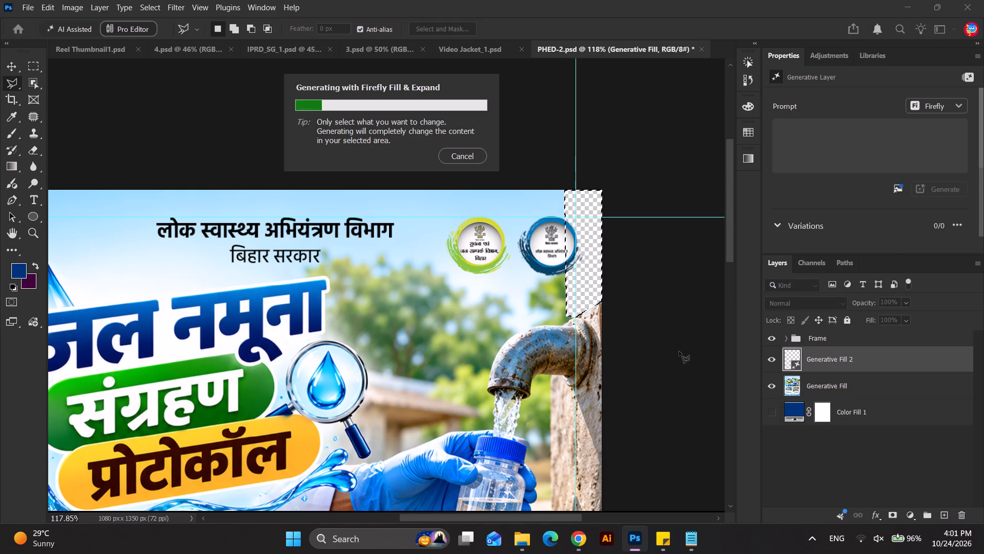
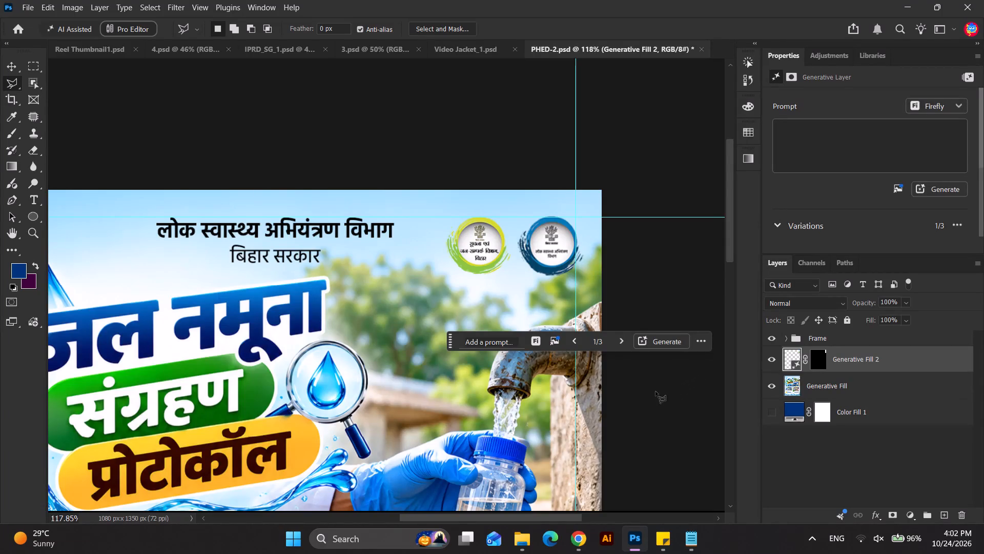
Review the whole PHED-2 poster, including the generated area above the tap.
scroll(536, 356, "down", 7)
left_click(394, 160)
scroll(394, 160, "down", 6)
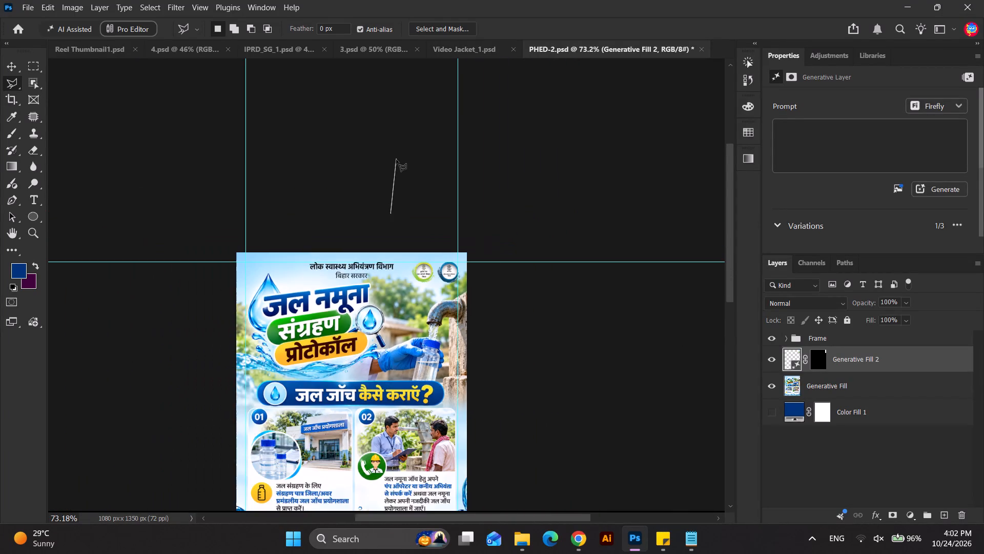
scroll(393, 168, "down", 1)
double_click(317, 198)
left_click(426, 206)
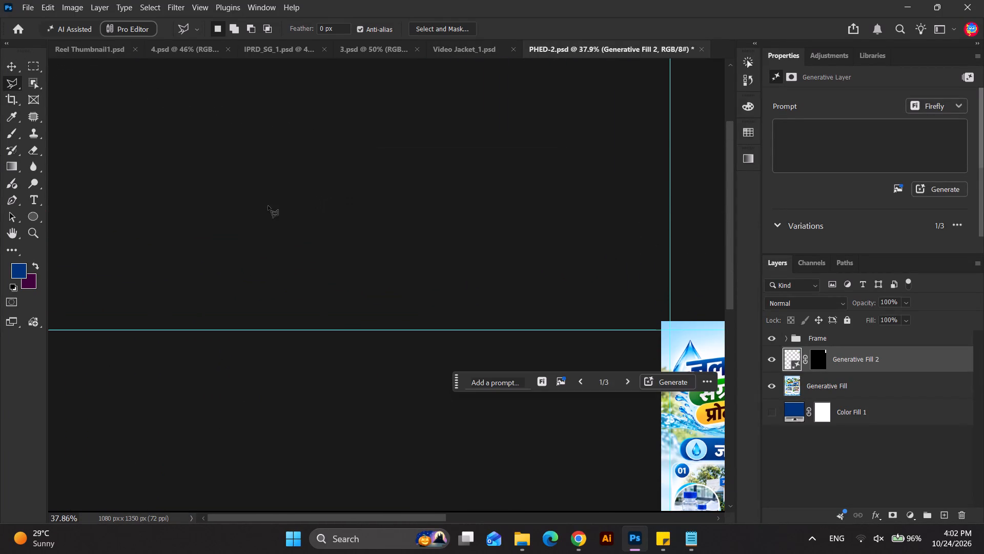
left_click(12, 69)
left_click(332, 221)
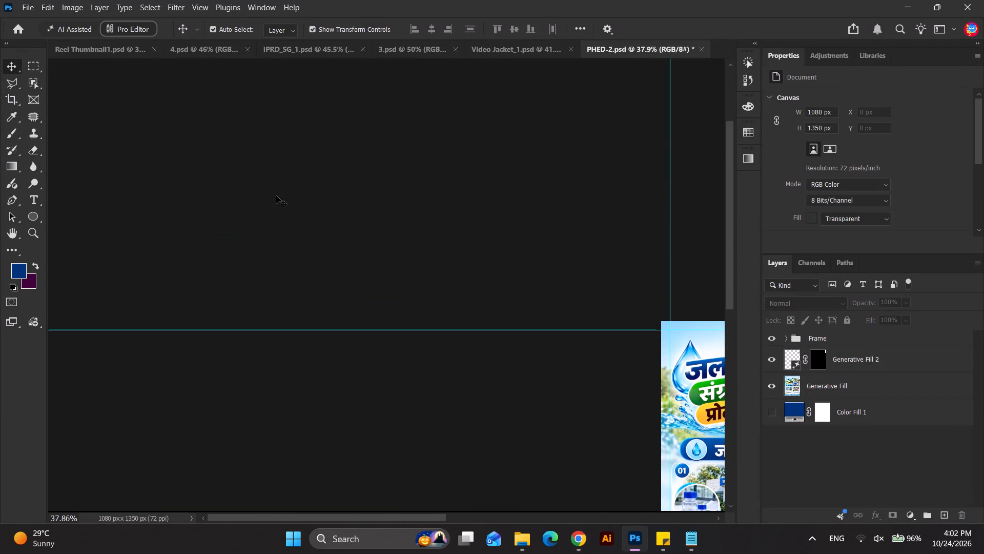
scroll(268, 239, "down", 15)
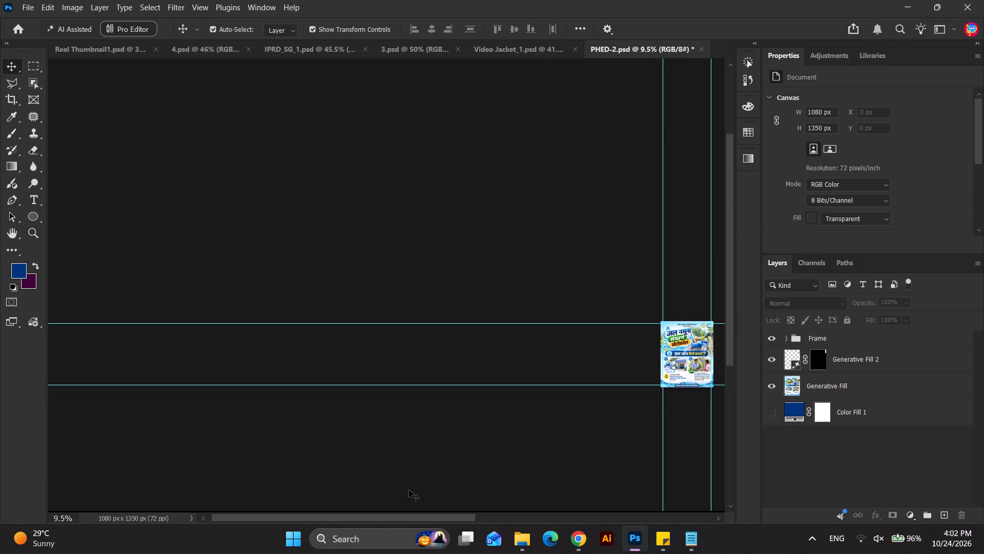
left_click_drag(426, 518, 496, 518)
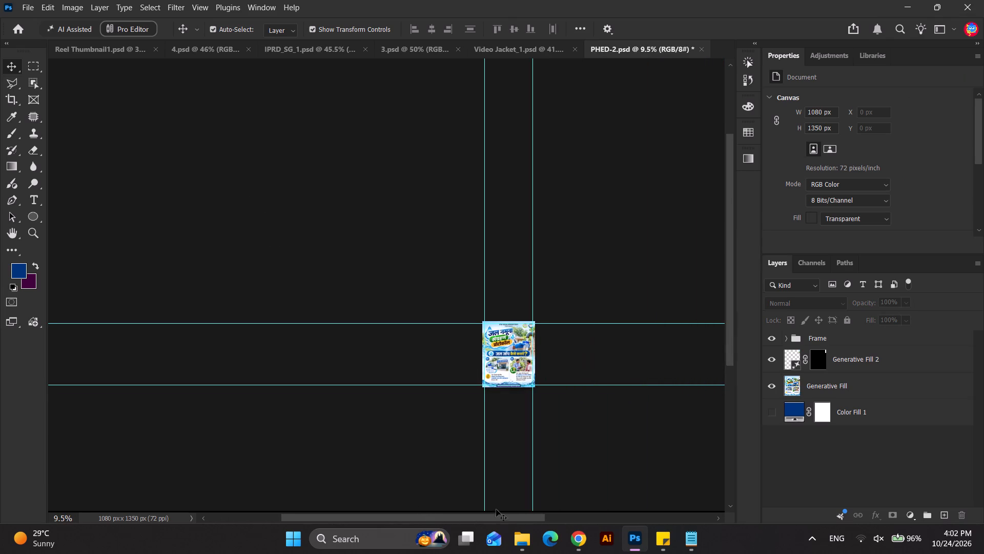
scroll(543, 387, "up", 17)
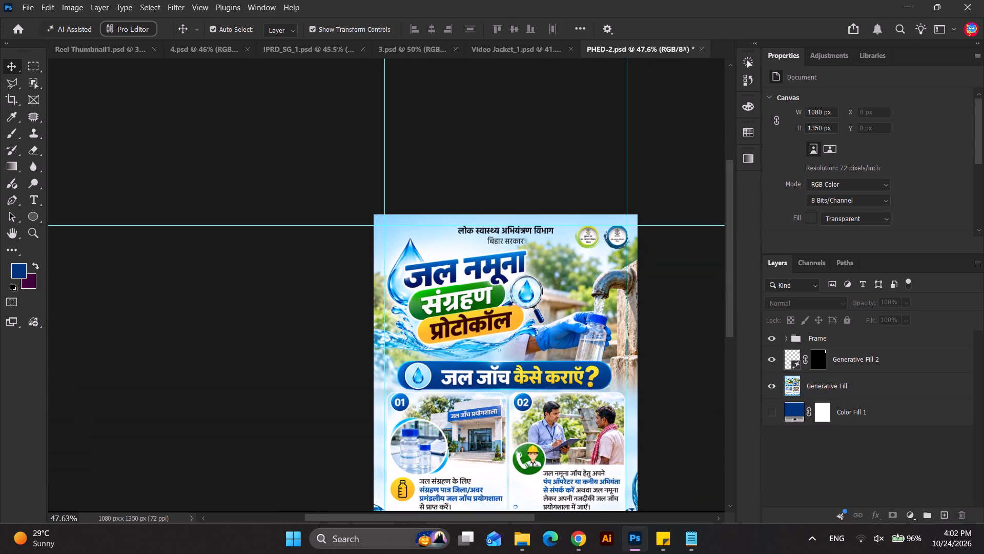
left_click_drag(329, 520, 383, 508)
scroll(399, 290, "down", 2)
scroll(405, 449, "up", 1)
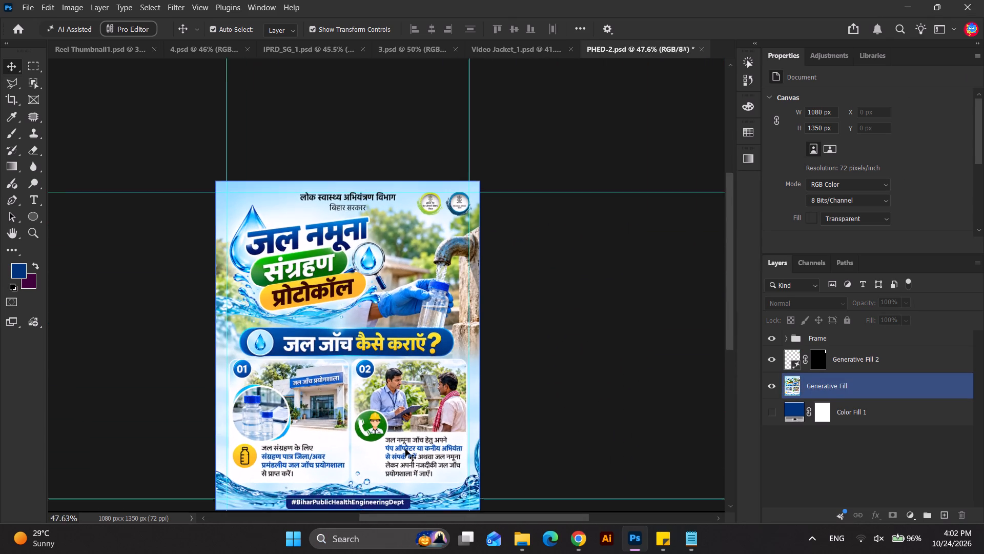
scroll(405, 449, "up", 3)
left_click_drag(730, 235, 730, 252)
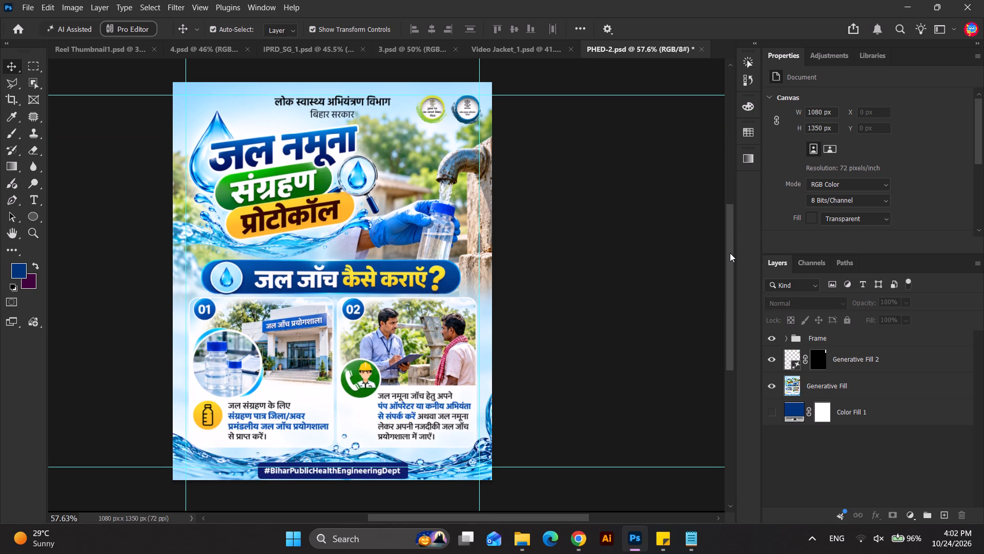
Compare the poster's Hindi text with the second protocol's source text in Notepad, checking card 02's paragraph closely.
left_click(694, 548)
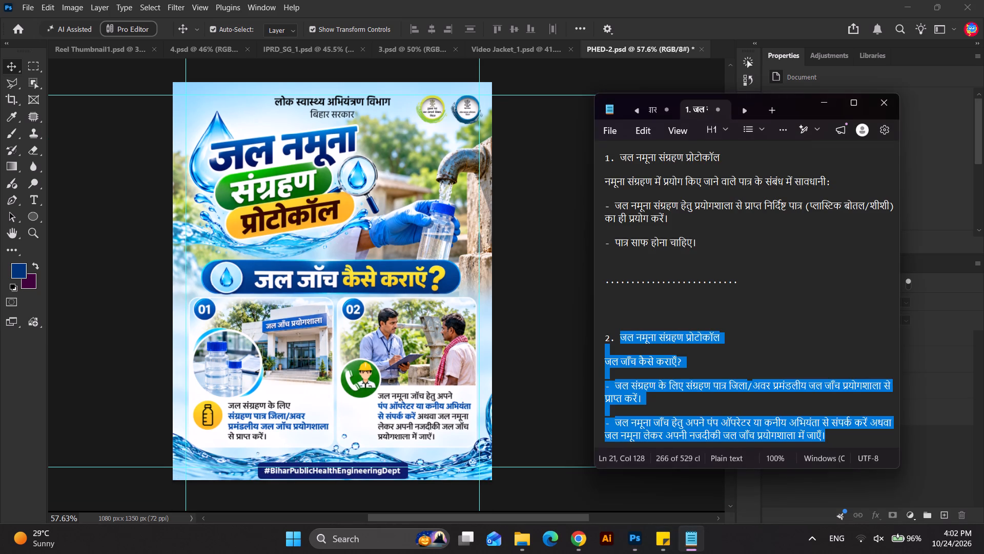
left_click(713, 362)
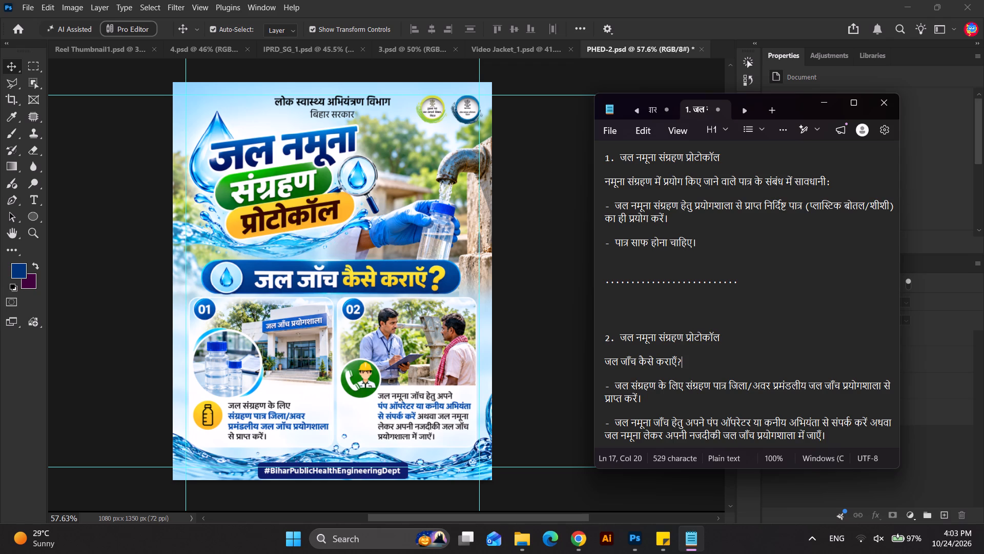
scroll(445, 451, "up", 6)
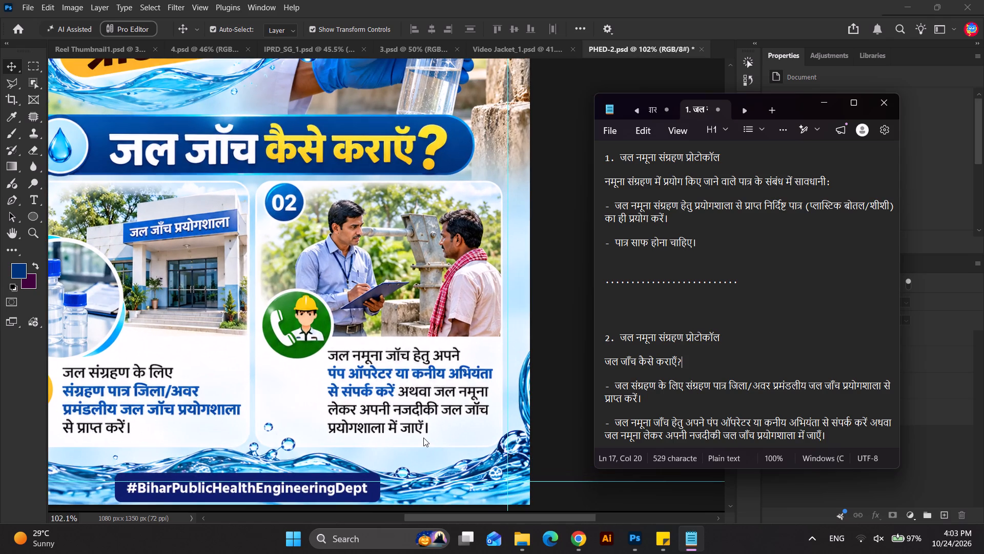
scroll(423, 438, "up", 1)
scroll(423, 435, "down", 4)
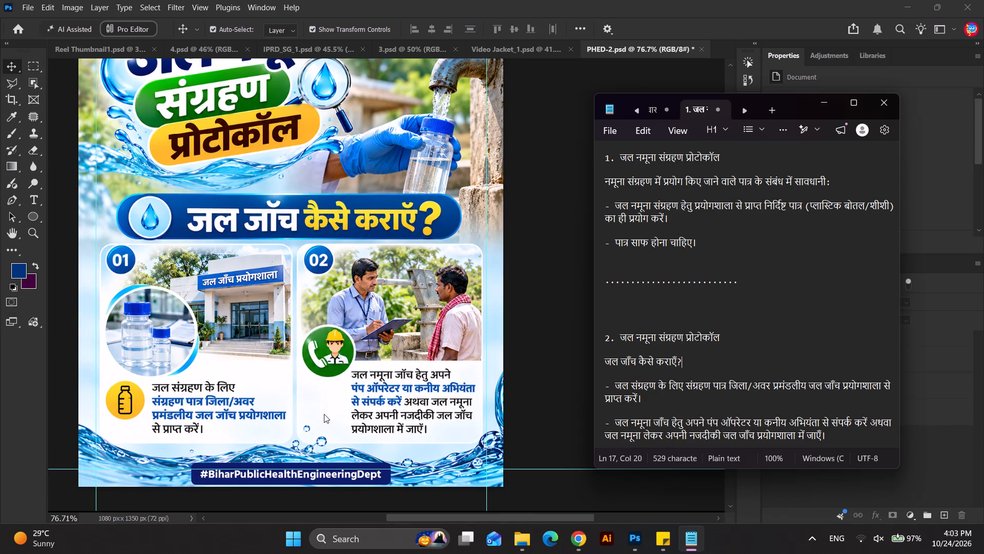
scroll(443, 407, "up", 10)
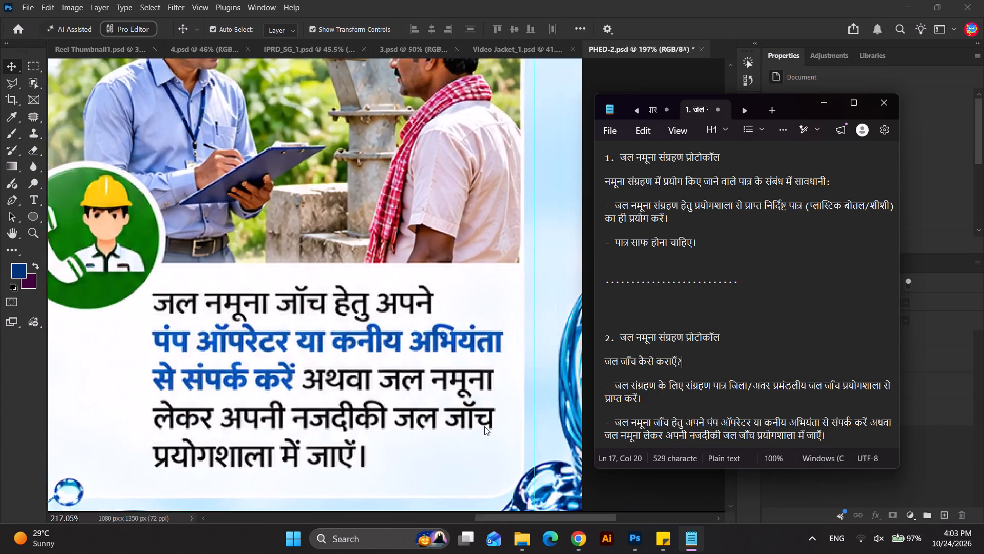
scroll(484, 426, "up", 9)
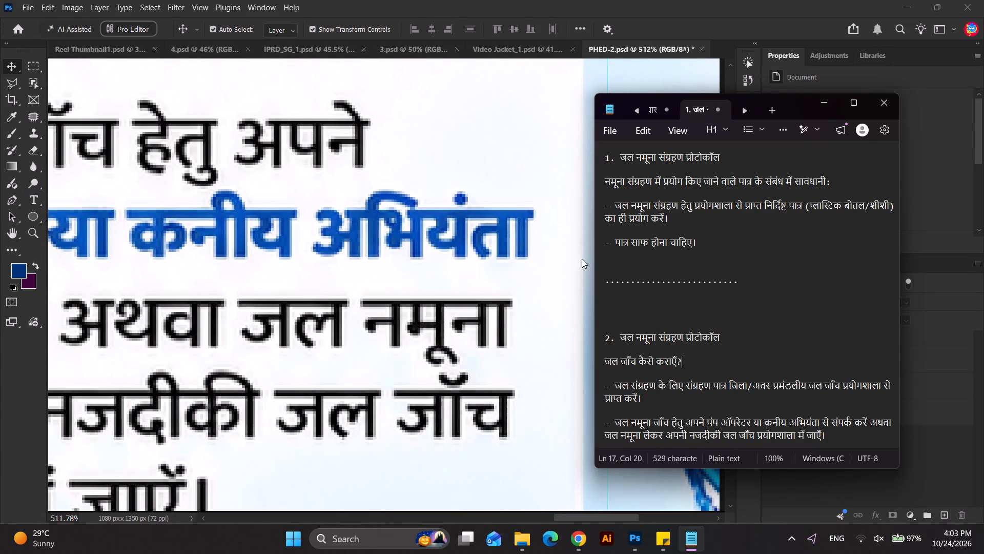
Draw a 2 × 2 px circle above the word नमूना in card 02's paragraph and fill it black.
left_click(32, 213)
scroll(444, 316, "up", 9)
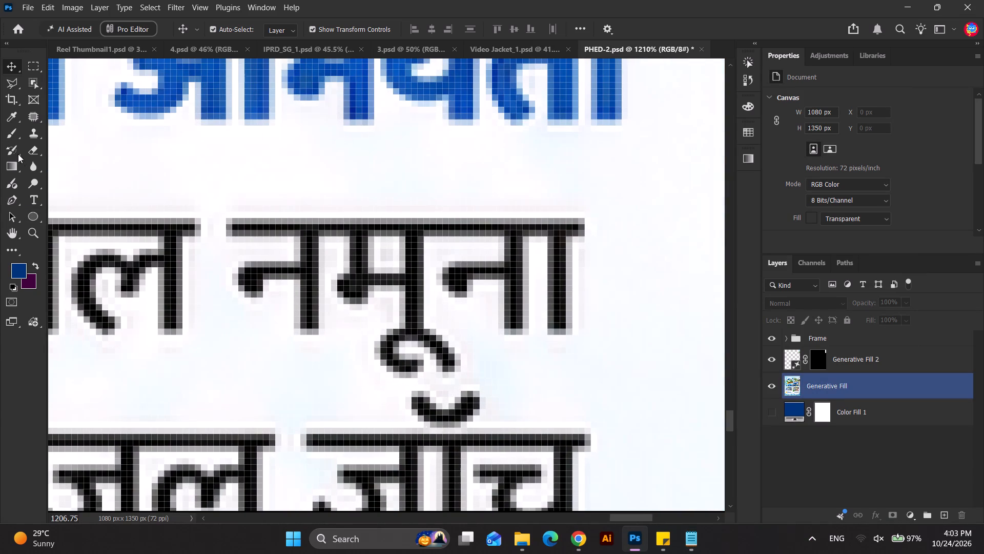
left_click(34, 215)
left_click_drag(331, 205, 342, 218, "shift")
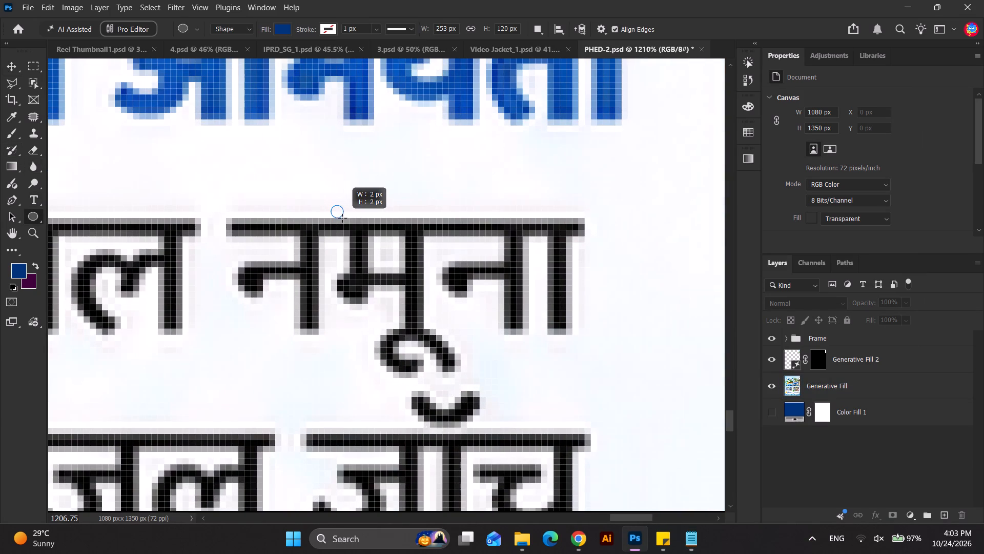
left_click_drag(342, 218, 344, 225, "shift")
left_click(14, 68)
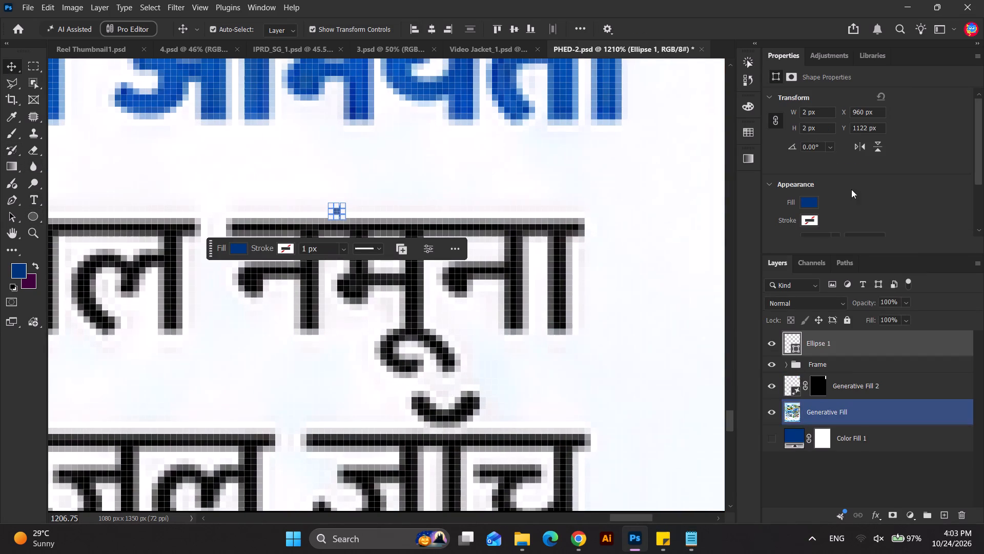
left_click(814, 204)
left_click(774, 271)
Place the black dot inside the crescent above जॉच in card 02's fourth text line and scale it to 3 × 3 px.
scroll(375, 221, "up", 2)
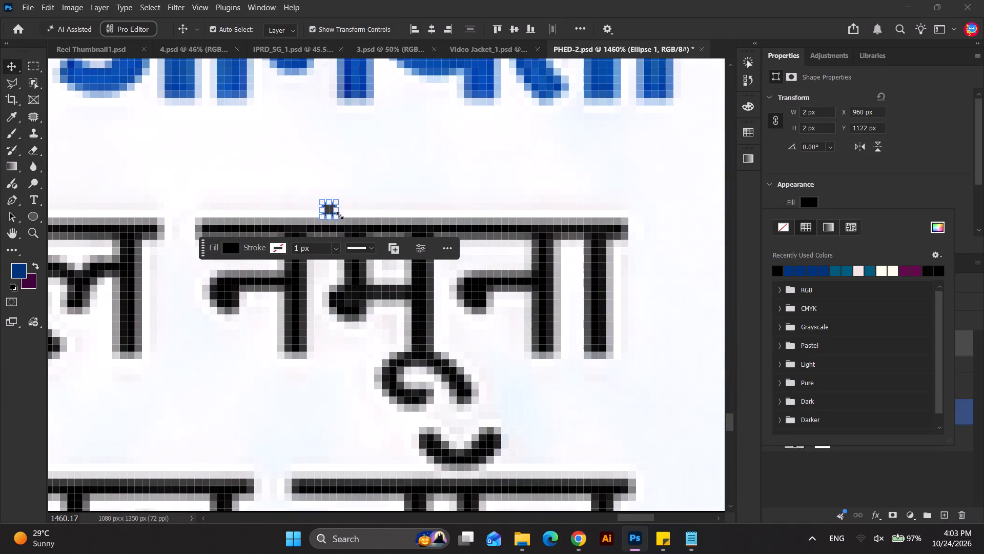
left_click(337, 216)
left_click_drag(337, 217, 338, 218)
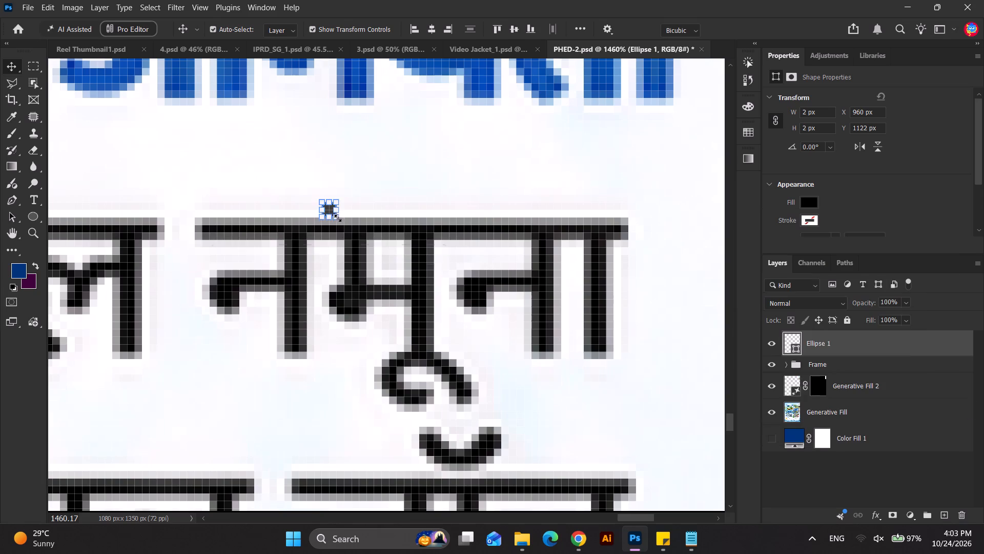
left_click_drag(338, 218, 349, 229)
left_click_drag(334, 216, 456, 423)
scroll(461, 407, "up", 6)
left_click_drag(477, 404, 466, 411)
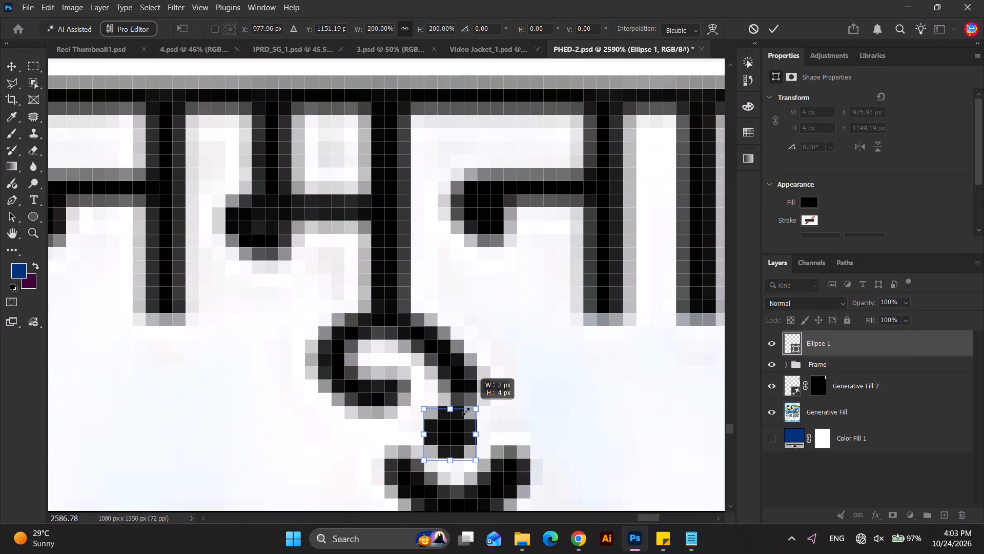
left_click_drag(466, 411, 460, 419)
left_click_drag(450, 441, 460, 446)
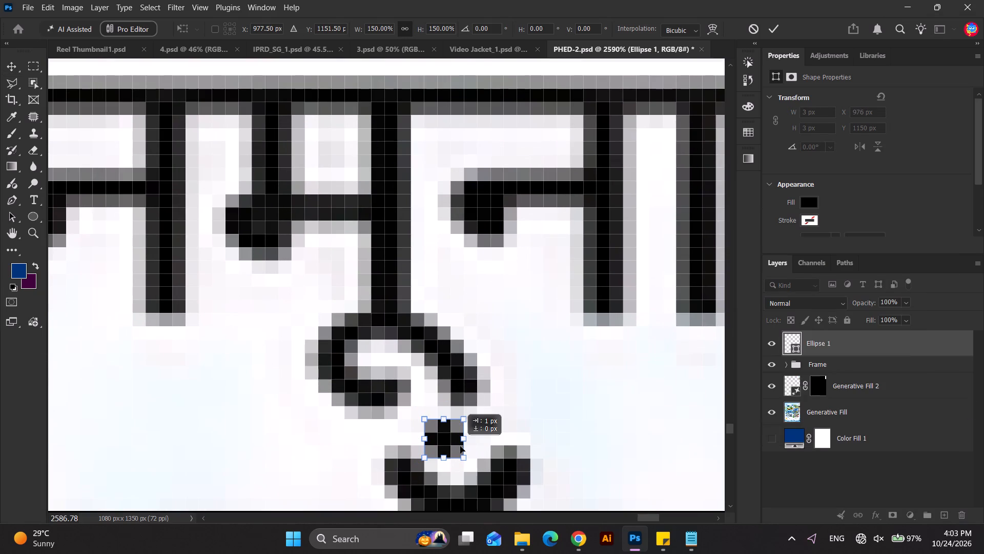
left_click_drag(460, 446, 460, 447)
scroll(455, 366, "down", 11)
key("Return")
scroll(487, 342, "down", 7)
left_click(579, 345)
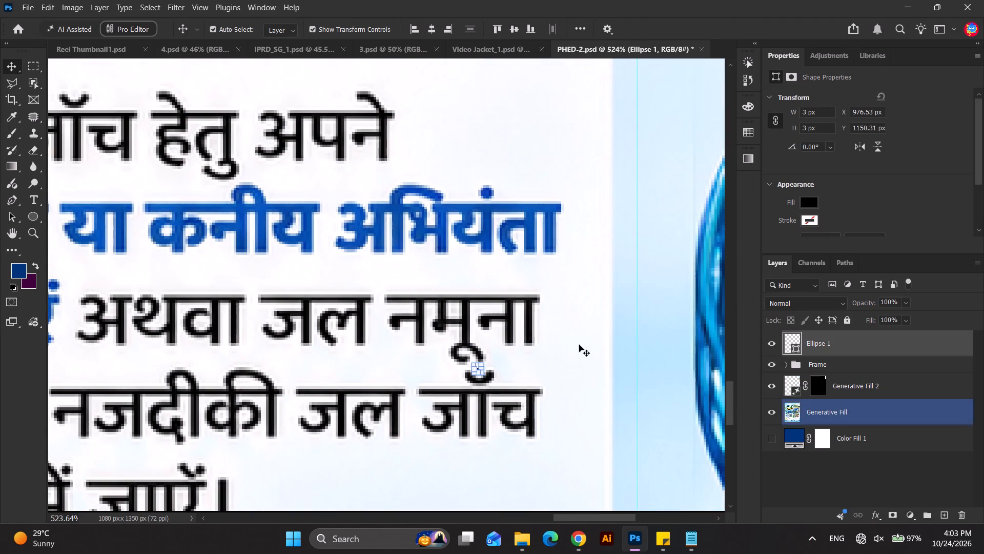
Check the accent marks in card 02's last lines against the source text in Notepad.
scroll(519, 292, "down", 15)
scroll(438, 397, "down", 3)
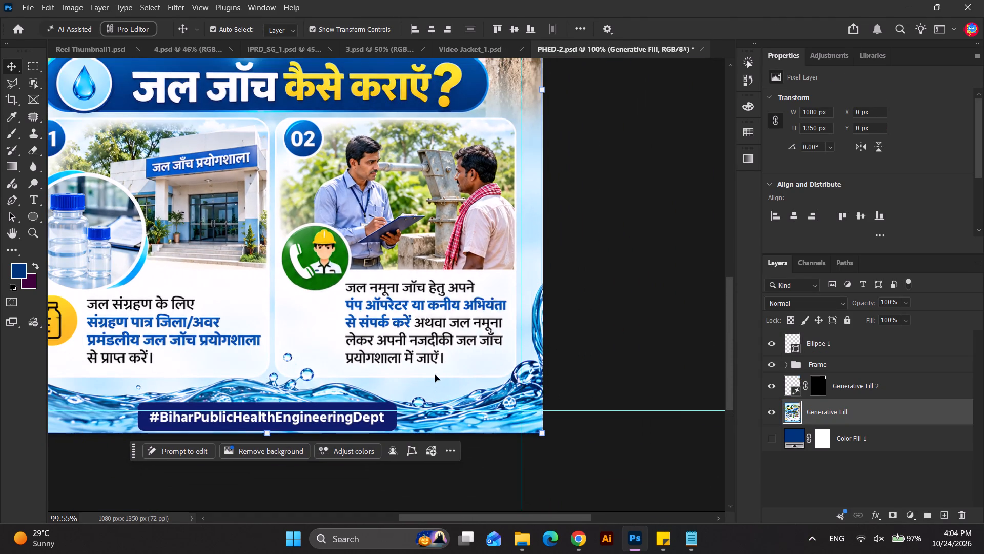
scroll(436, 373, "up", 18)
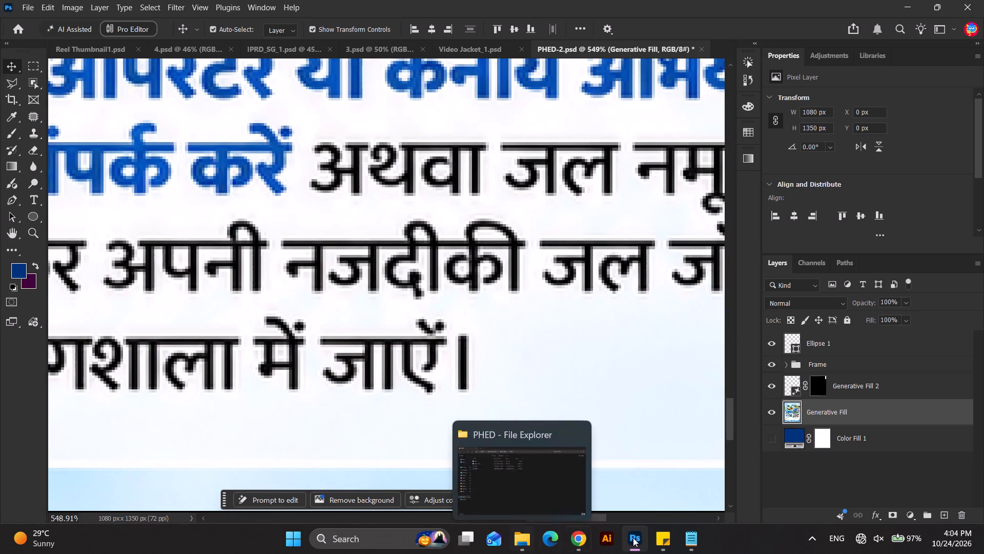
left_click(688, 545)
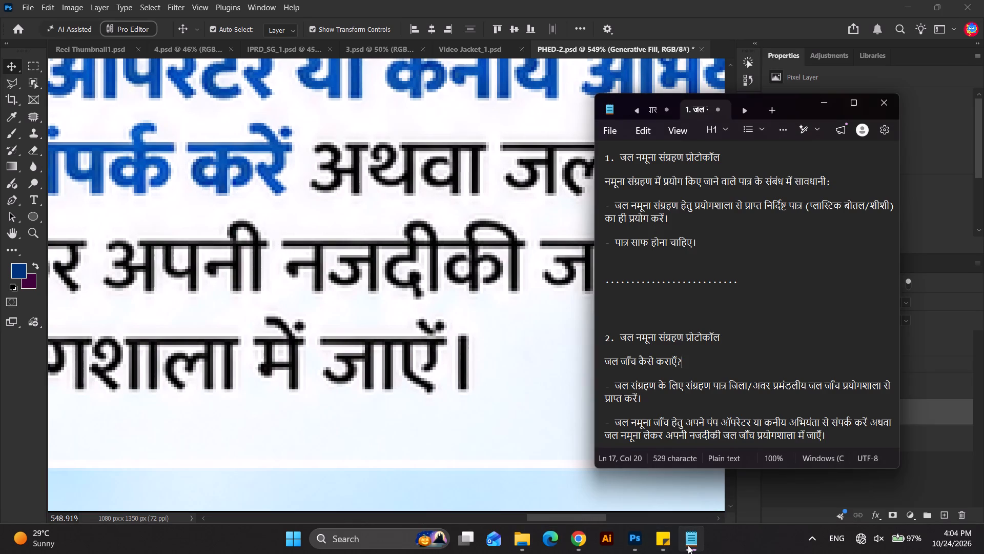
scroll(764, 433, "down", 3)
left_click(695, 545)
scroll(460, 351, "up", 1)
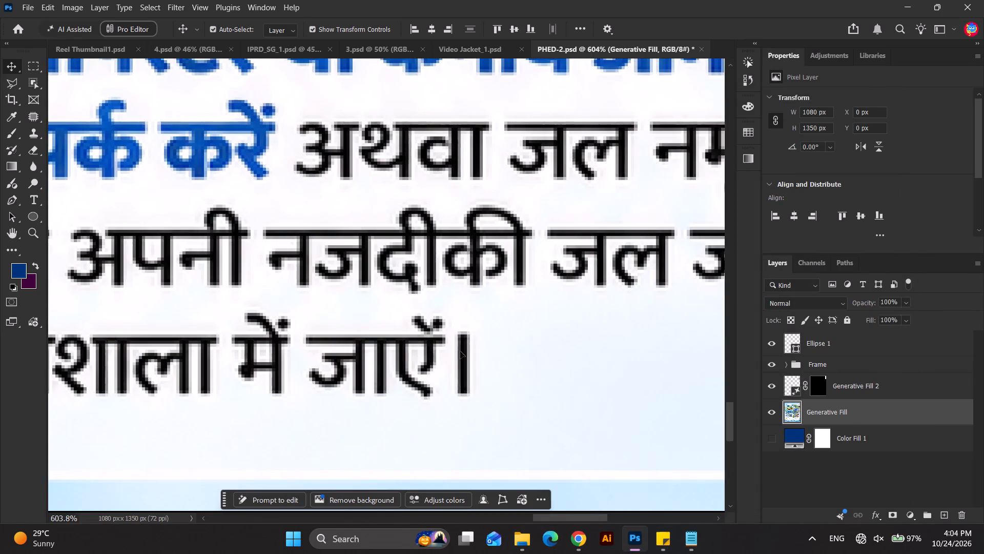
scroll(460, 351, "down", 6)
scroll(638, 273, "up", 2)
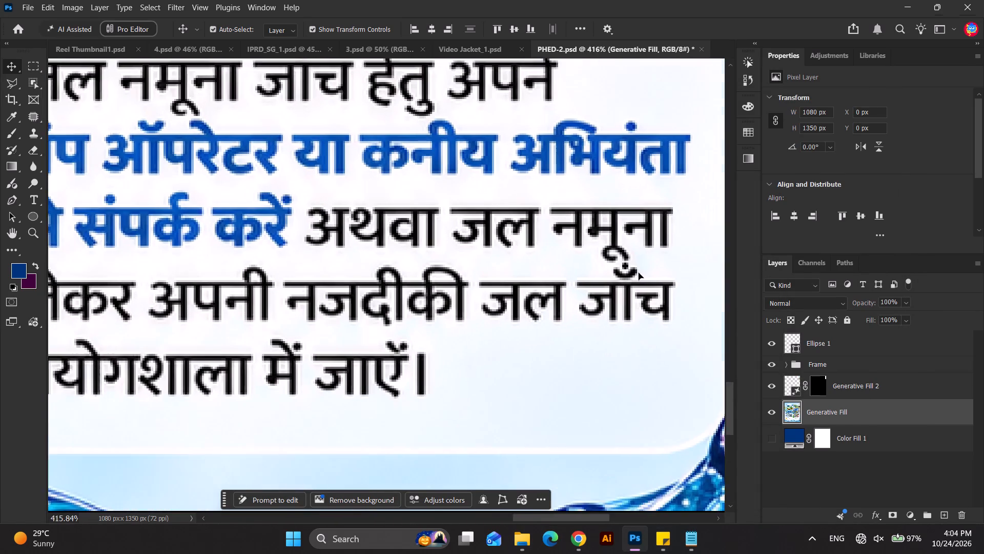
Merge the black dot's shape layer with the Generative Fill poster layer.
scroll(639, 273, "up", 2)
left_click(625, 265)
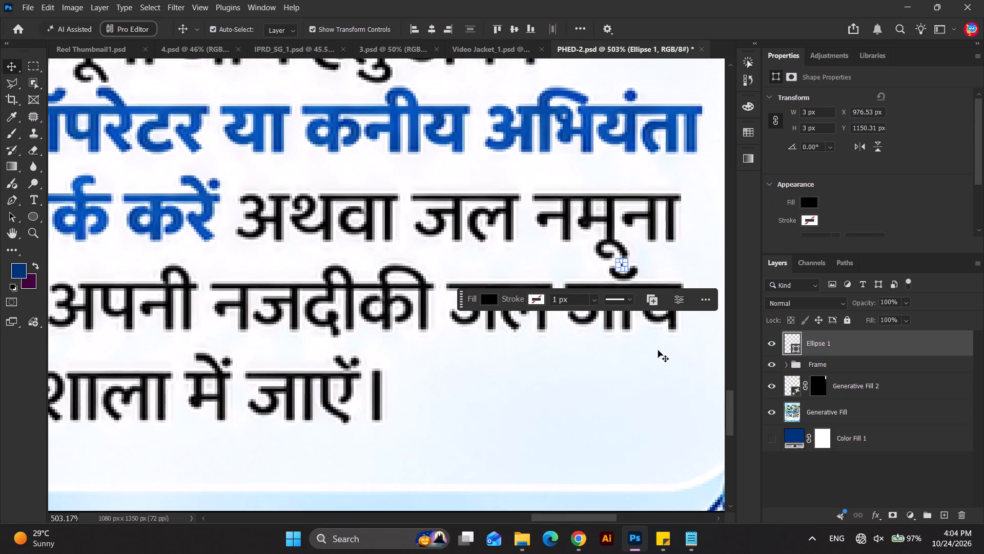
left_click(658, 362, "shift")
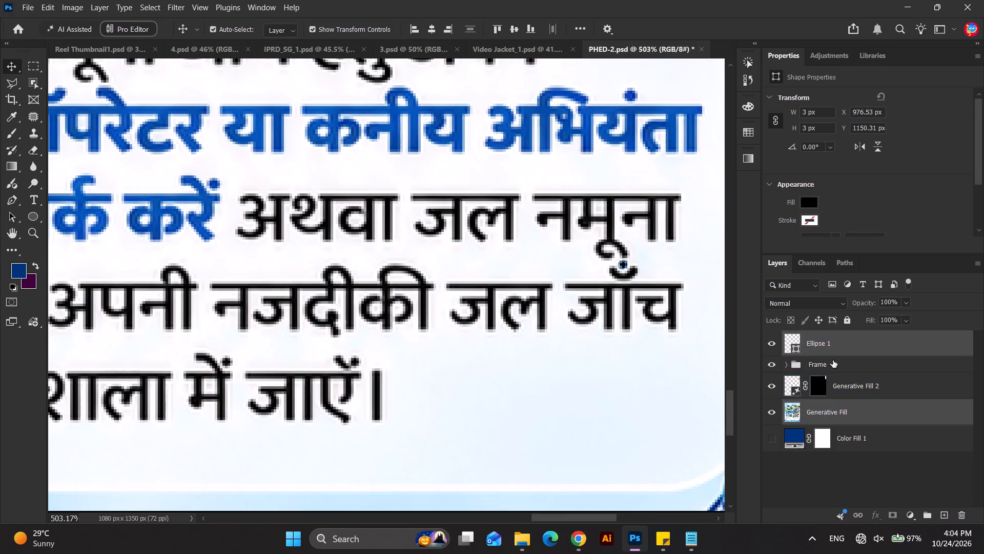
key("ctrl+e")
Lasso the crescent-and-dot mark above जाँच in card 02's fourth text line and copy it onto a new layer.
scroll(93, 135, "up", 1)
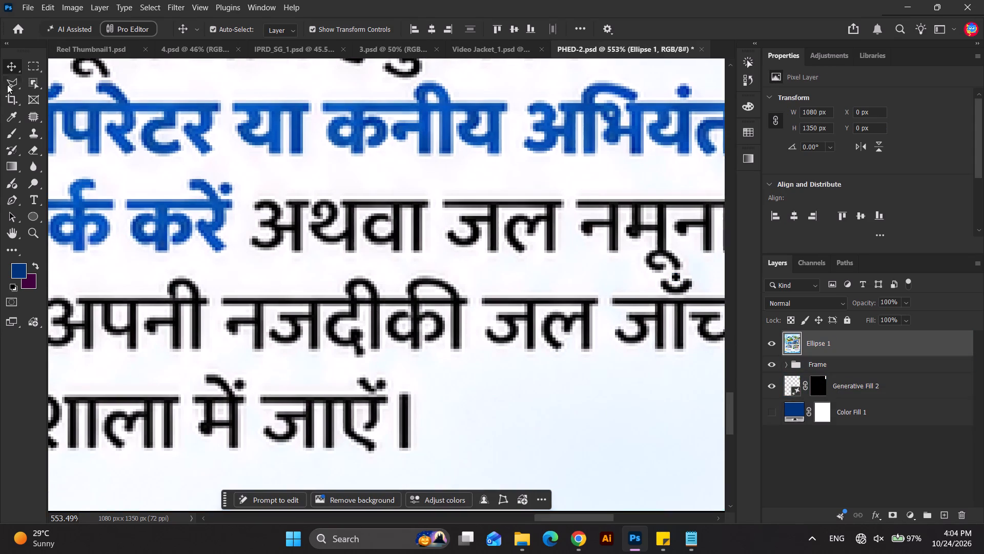
left_click(35, 62)
scroll(457, 278, "down", 2)
scroll(623, 292, "up", 2)
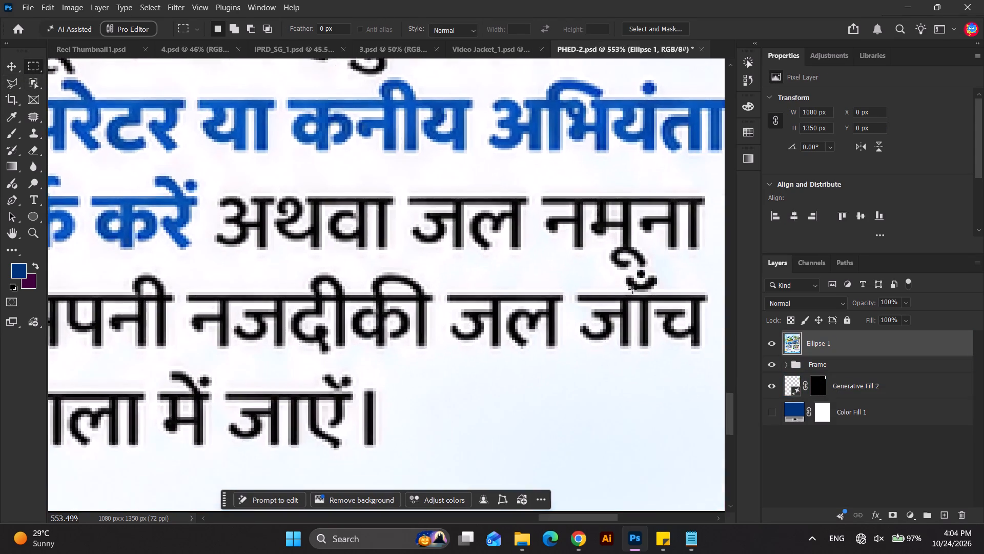
scroll(632, 289, "up", 2)
left_click(15, 82)
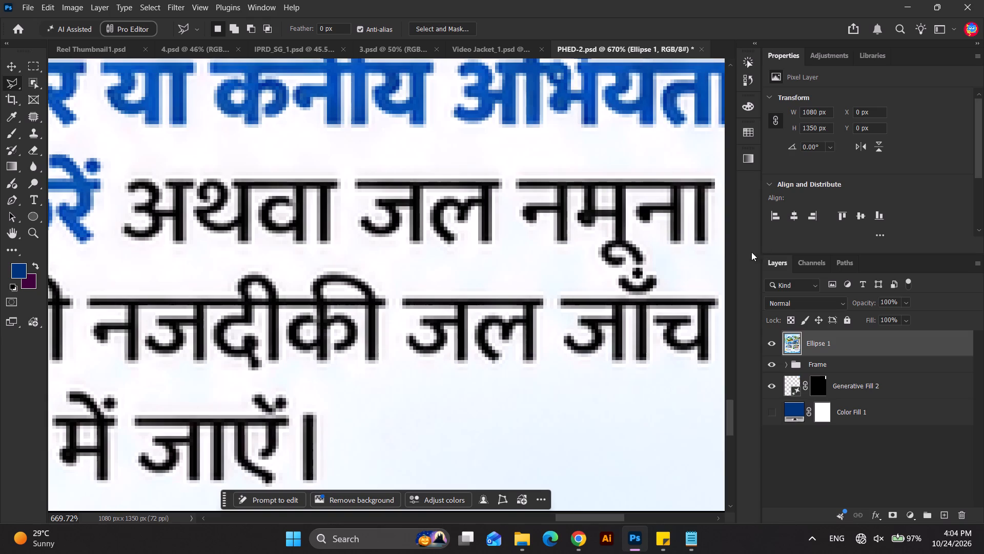
scroll(686, 262, "up", 4)
left_click(605, 295)
left_click(594, 278)
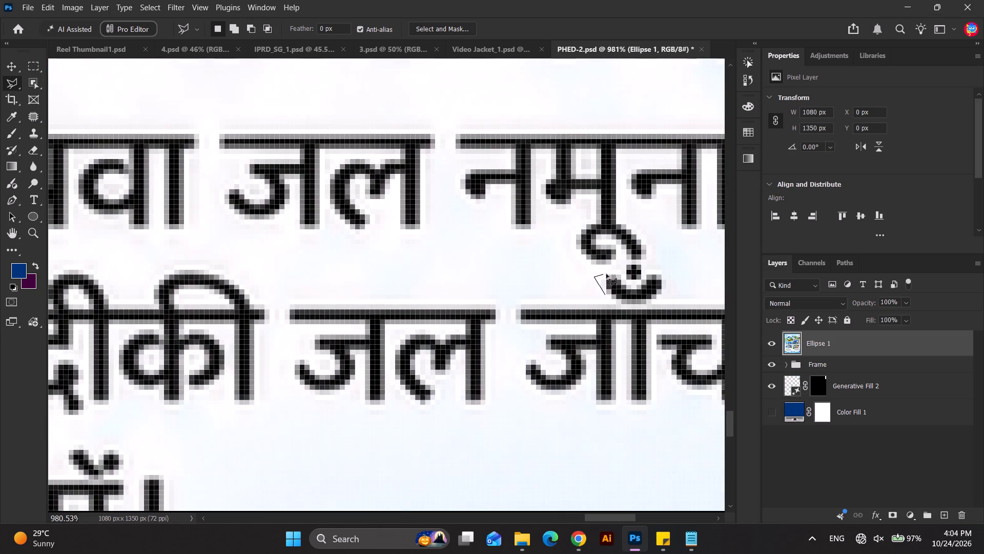
left_click(611, 270)
left_click(626, 262)
left_click(649, 262)
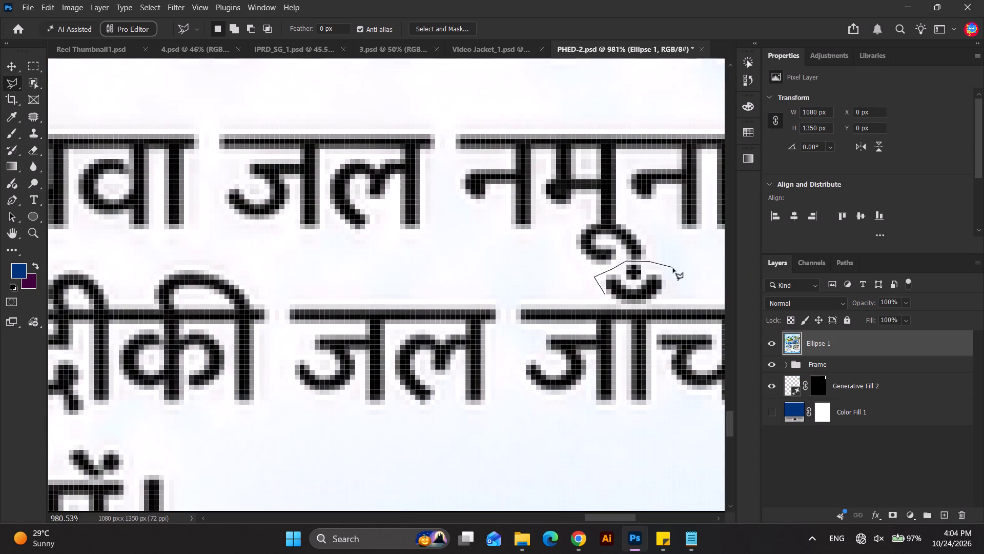
left_click(673, 268)
left_click(674, 303)
left_click(637, 306)
left_click(616, 305)
left_click(595, 298)
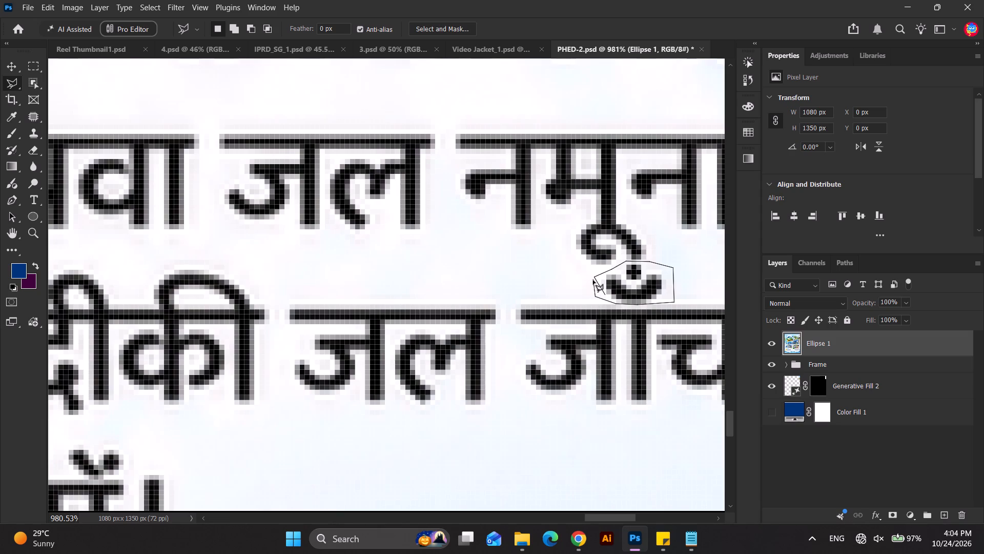
left_click(594, 276)
left_click(594, 276)
key("ctrl+c")
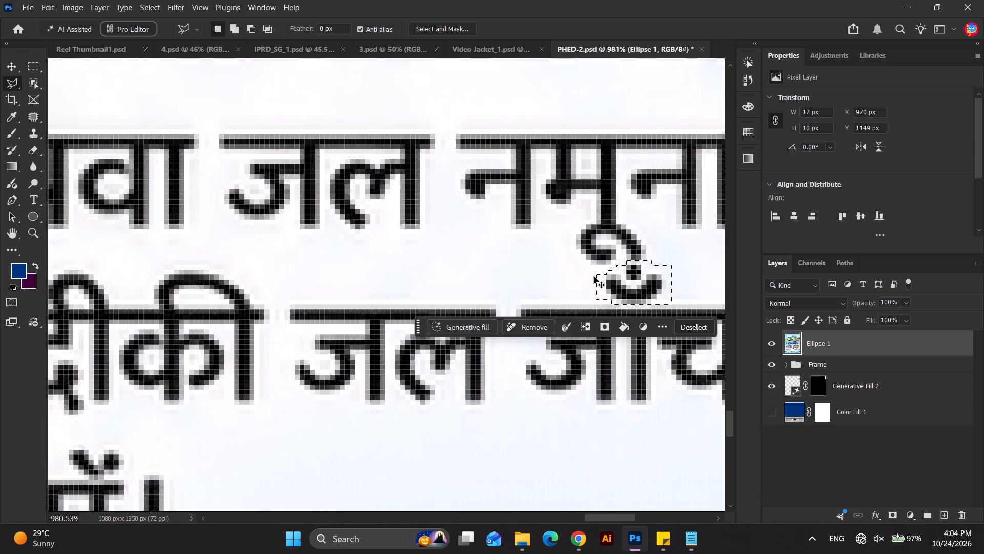
key("ctrl+v")
Move the copied crescent-and-dot mark over the accent above जाएँ in card 02's last text line.
left_click_drag(9, 66, 15, 74)
scroll(449, 214, "down", 8)
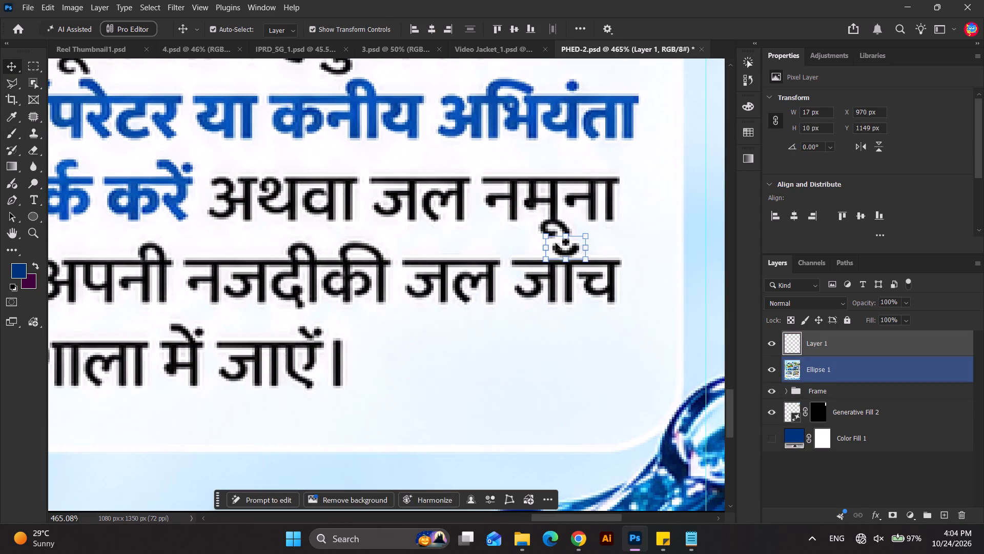
left_click_drag(561, 247, 323, 327)
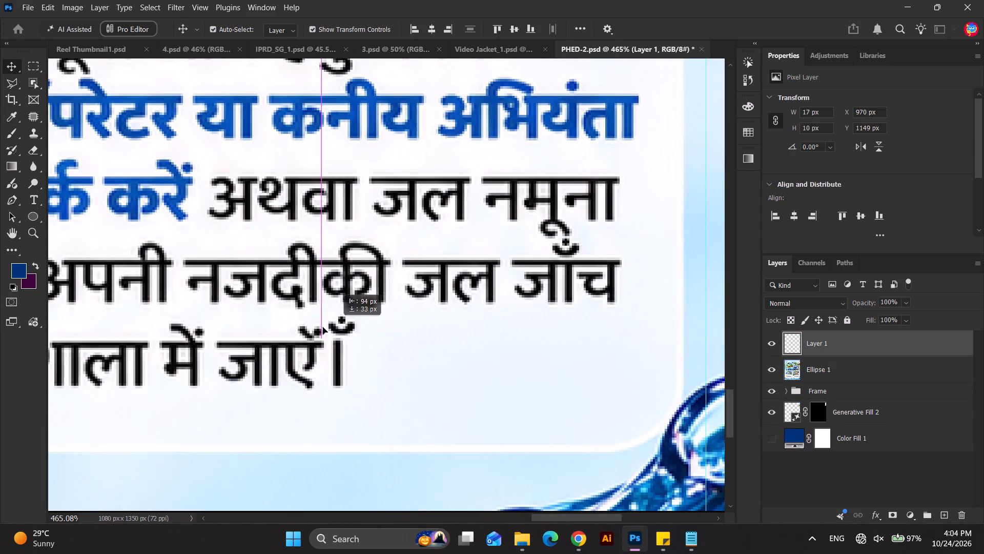
left_click_drag(323, 327, 305, 328)
left_click(490, 343)
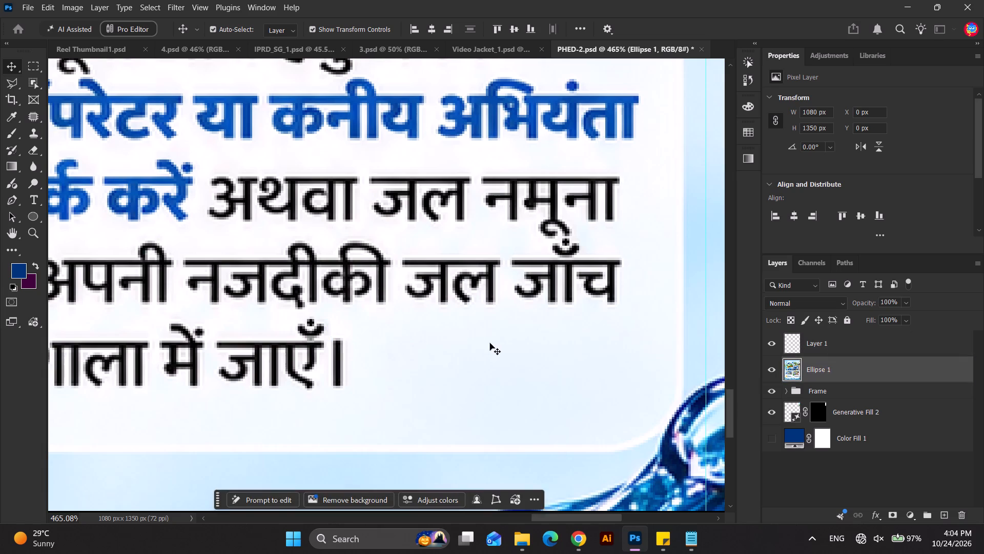
scroll(500, 359, "down", 18)
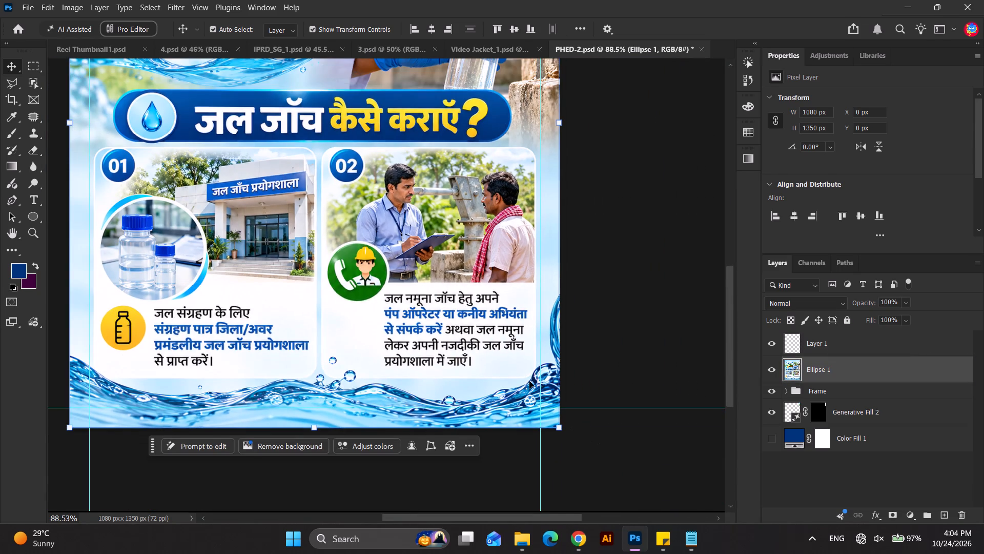
scroll(490, 374, "up", 20)
scroll(490, 374, "up", 5)
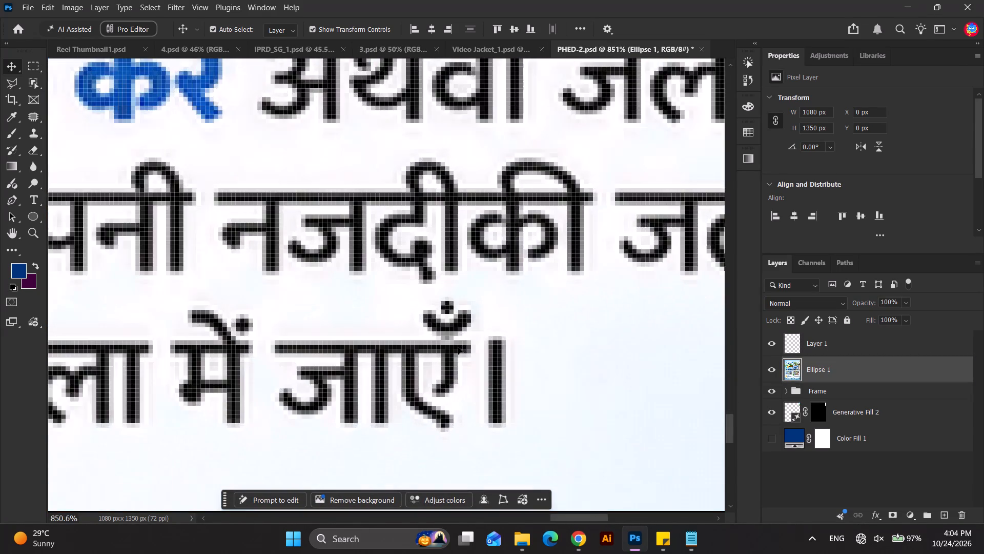
Fine-tune the copied mark above जाएँ to X 863 px, Y 1184 px.
scroll(458, 347, "up", 2)
left_click(454, 320)
scroll(443, 307, "up", 3)
left_click_drag(445, 304, 447, 319)
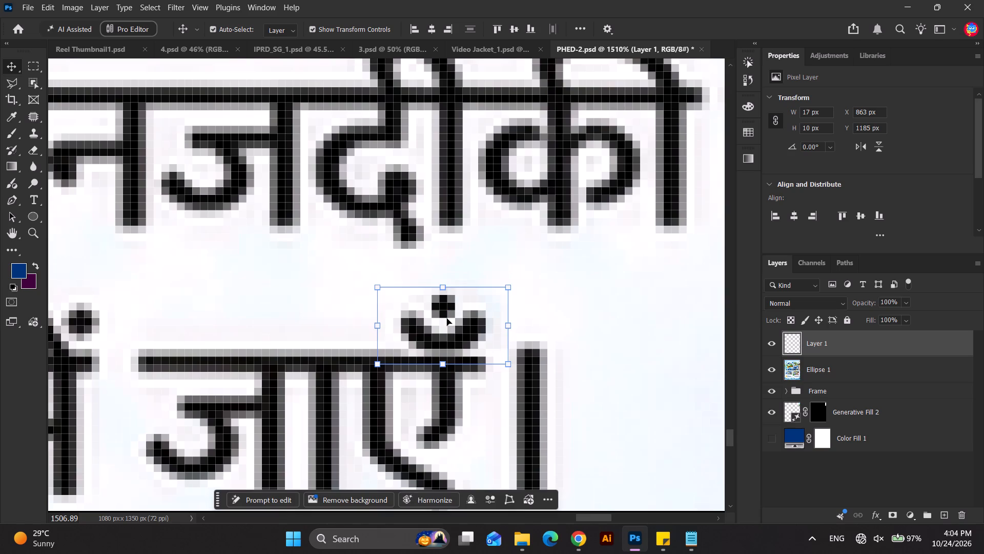
scroll(447, 342, "up", 2)
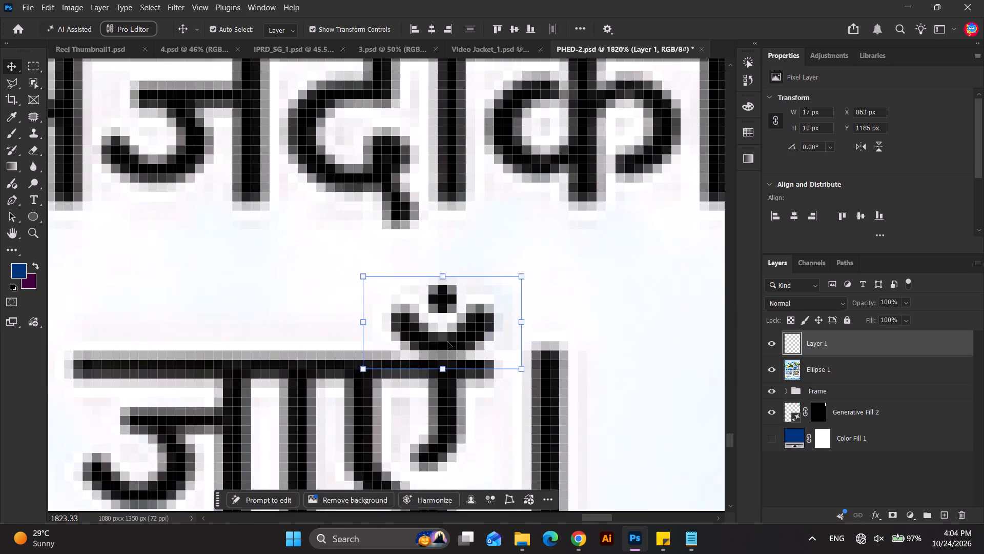
scroll(447, 342, "up", 1)
left_click_drag(447, 342, 447, 330)
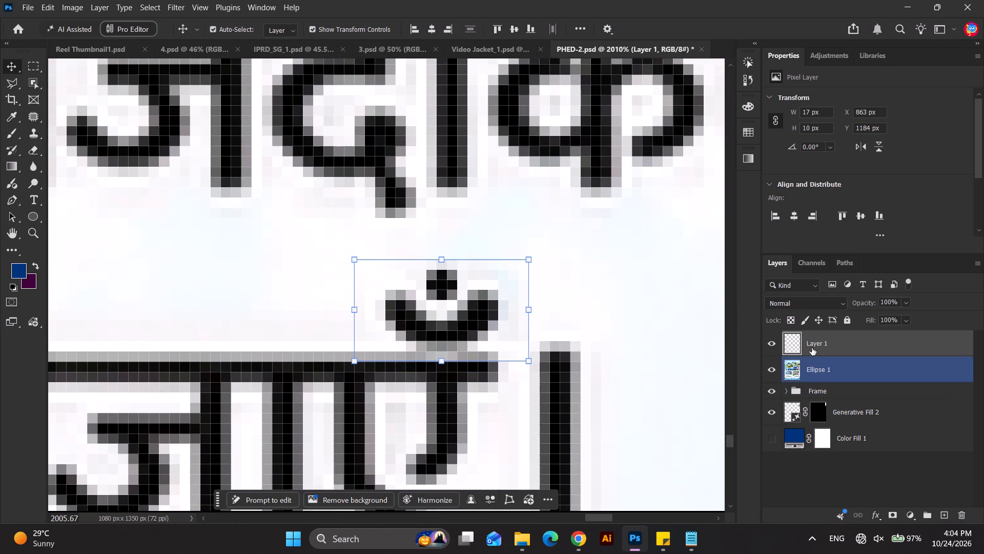
On Layer 1, delete the gray residue beneath the copied mark's crescent with an 11 × 6 px rectangular selection, and deselect.
left_click(833, 420)
left_click(823, 352)
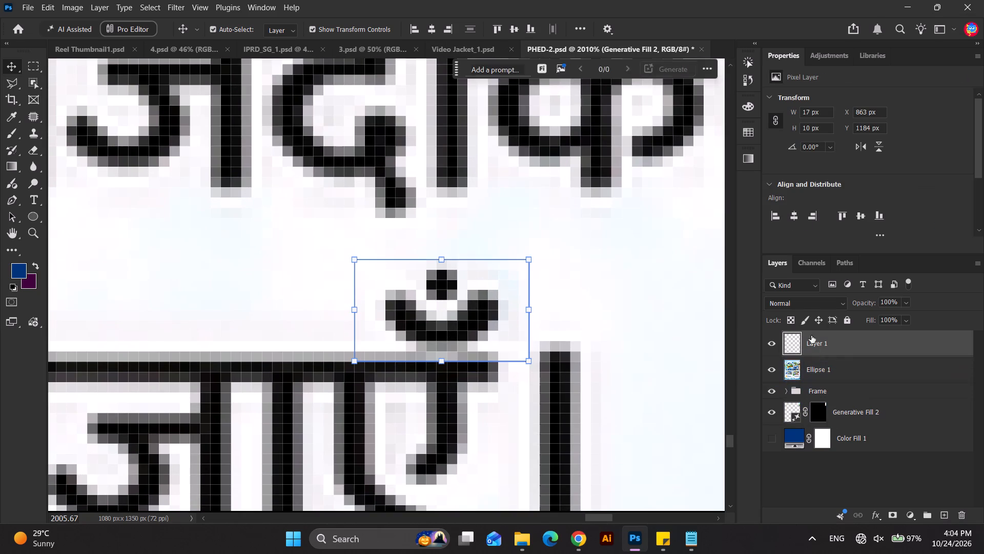
left_click(33, 68)
scroll(439, 352, "up", 2)
left_click_drag(493, 344, 493, 343)
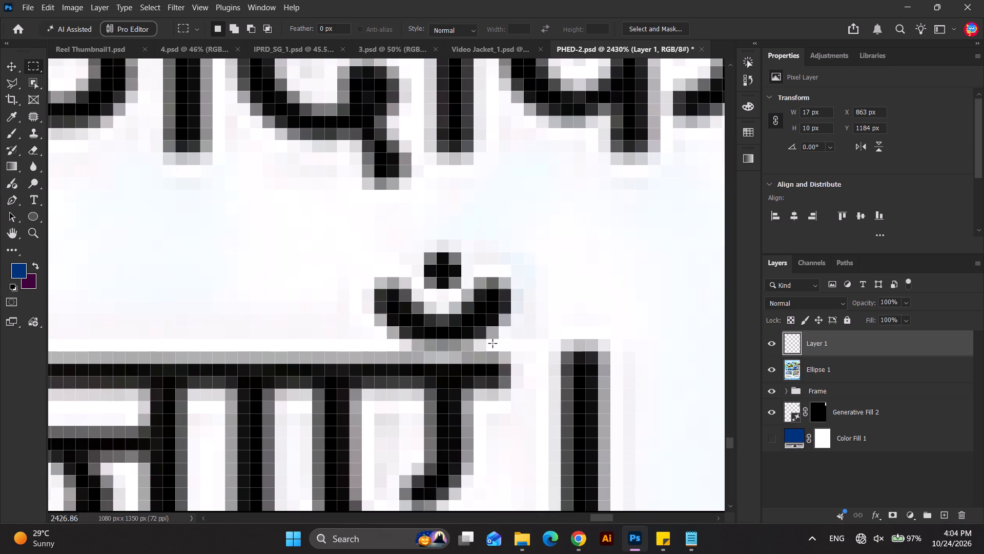
left_click_drag(493, 343, 371, 403)
key("Delete")
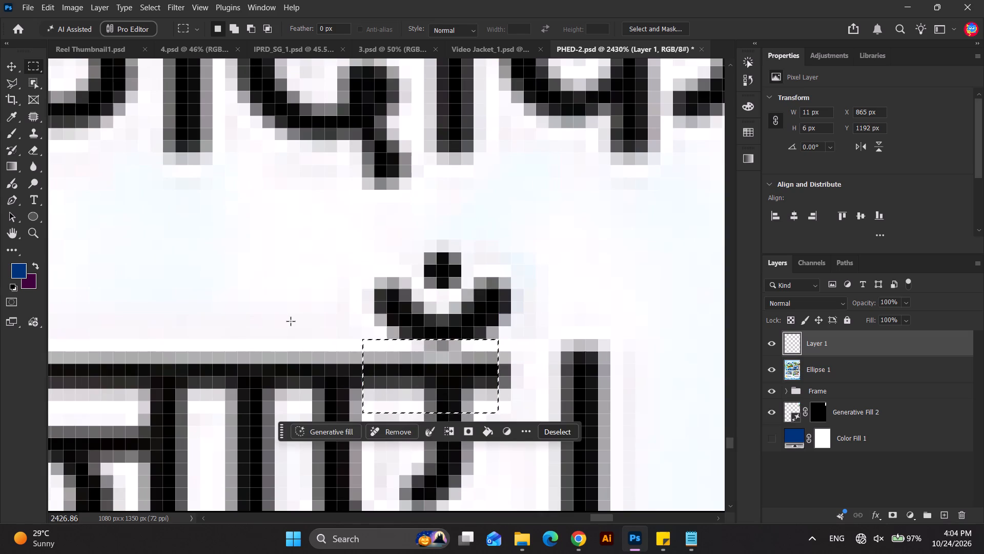
left_click(290, 321)
Move the trimmed mark down to Y 1185 px so it sits closer to the headline of जाएँ.
left_click(18, 67)
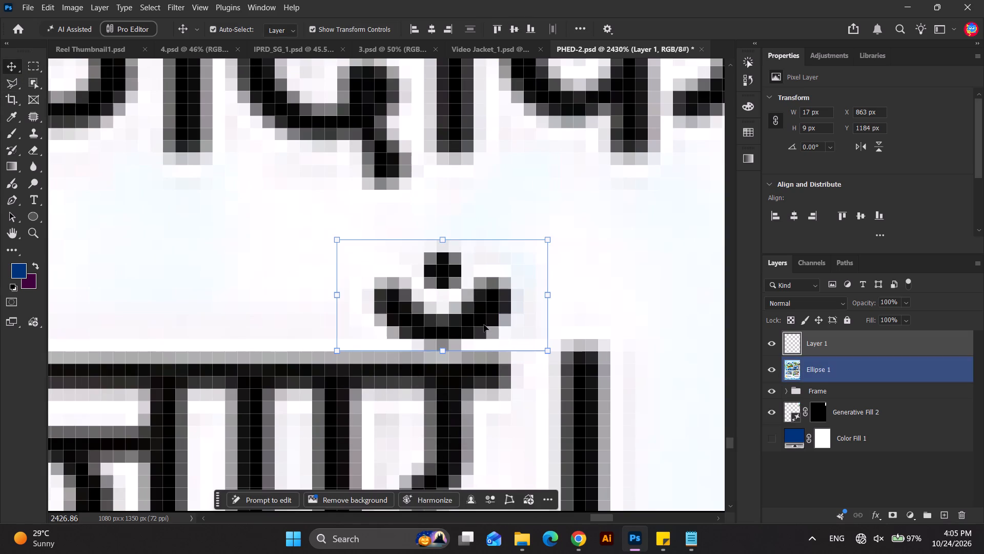
left_click_drag(484, 324, 484, 337)
scroll(485, 340, "down", 10)
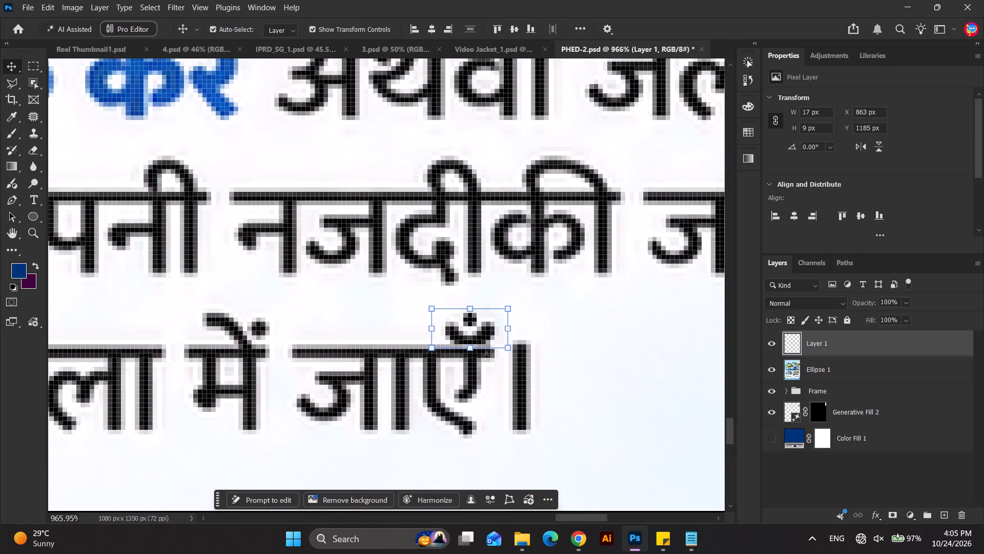
scroll(486, 353, "down", 1)
left_click(823, 383)
left_click(824, 343)
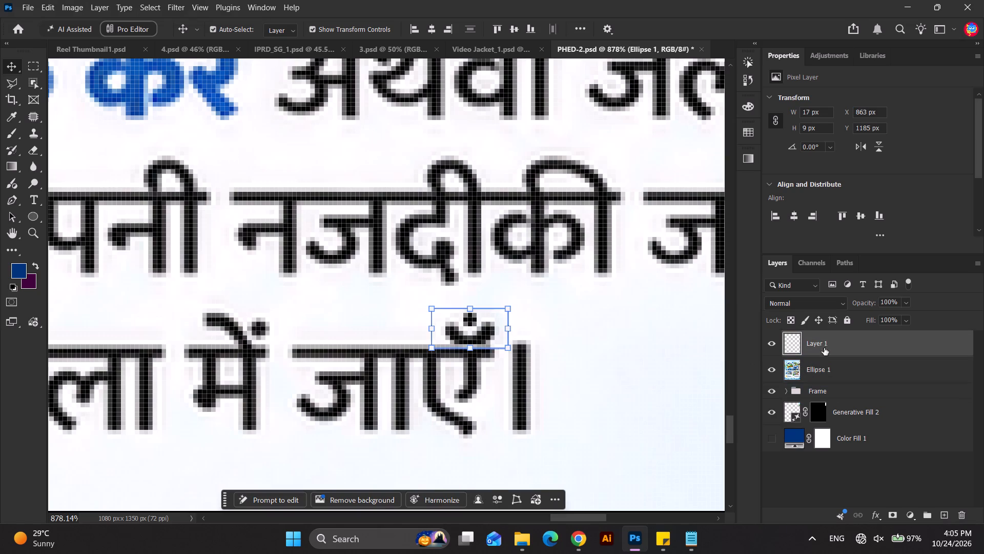
scroll(470, 334, "down", 4)
left_click(605, 374)
scroll(387, 356, "down", 7)
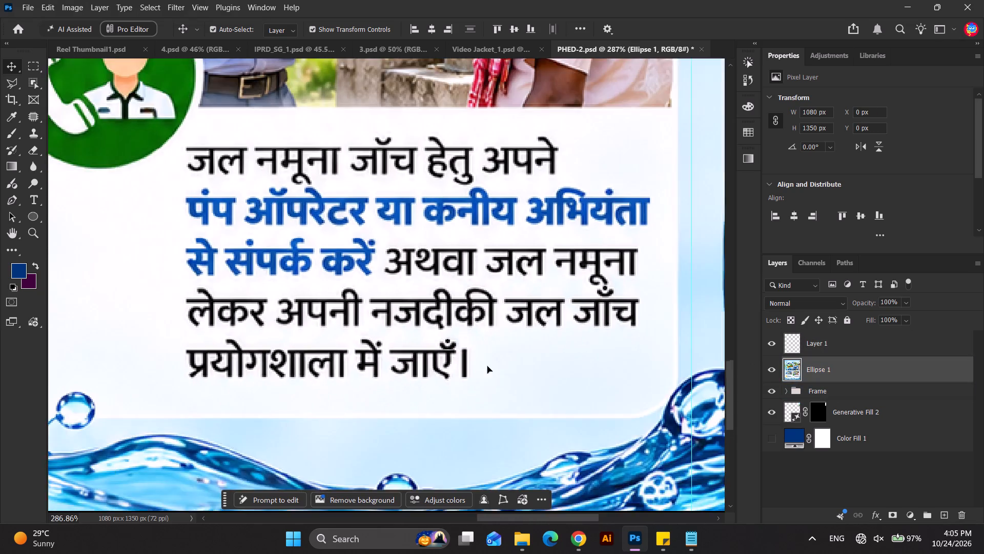
scroll(487, 366, "down", 5)
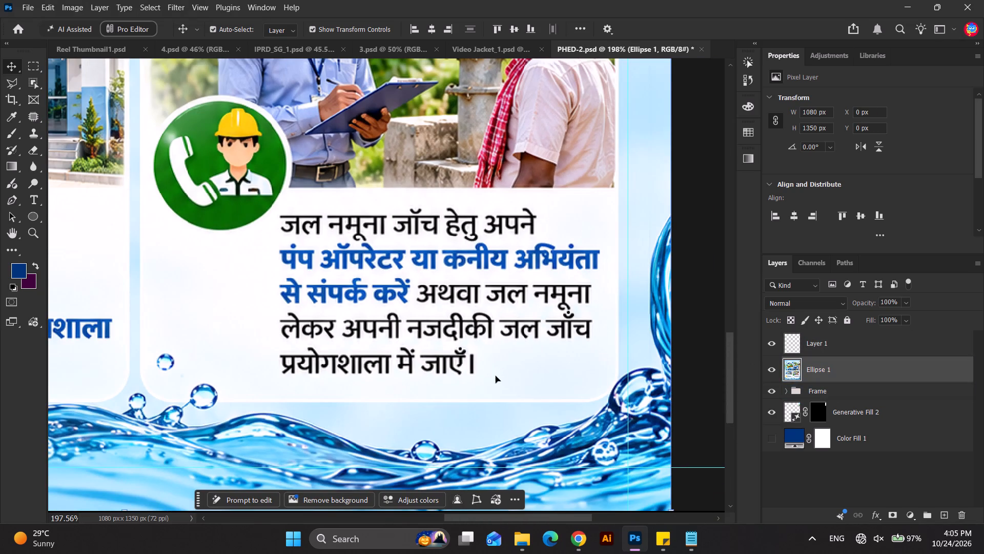
Scale the copied mark above जाएँ down proportionally to 91.58%, about 16 × 8 px.
left_click(833, 346)
left_click(830, 366, "ctrl")
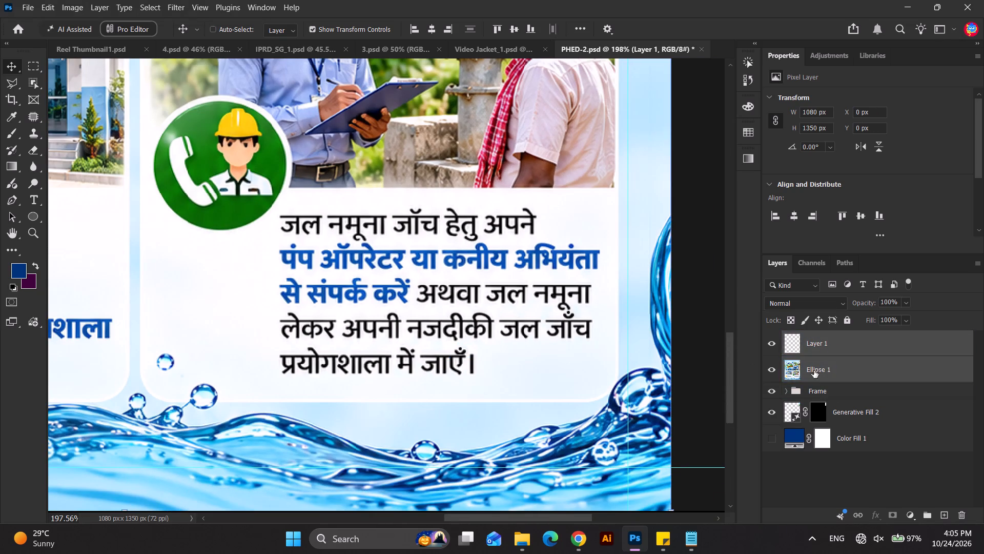
scroll(503, 369, "up", 6)
left_click(804, 342)
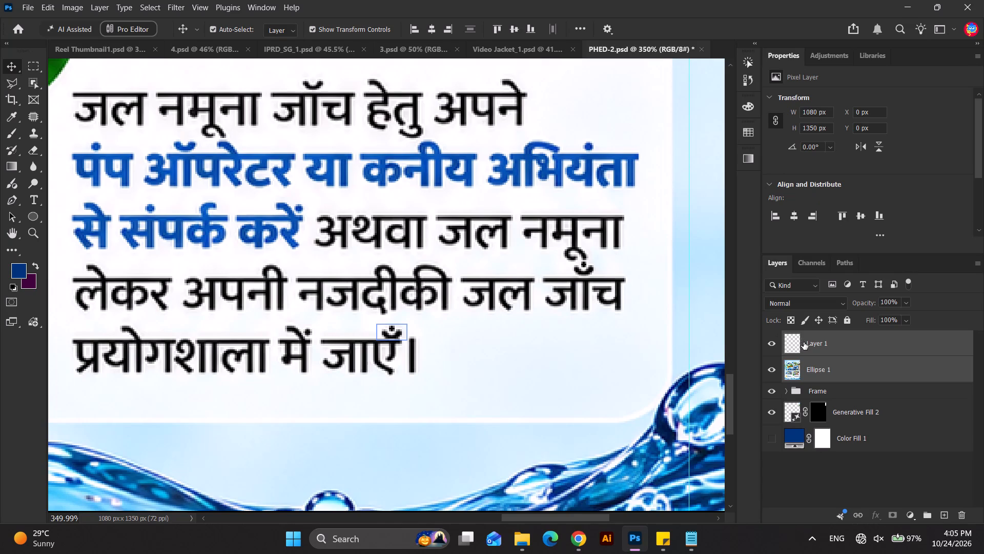
scroll(446, 342, "up", 10)
left_click_drag(385, 320, 384, 320)
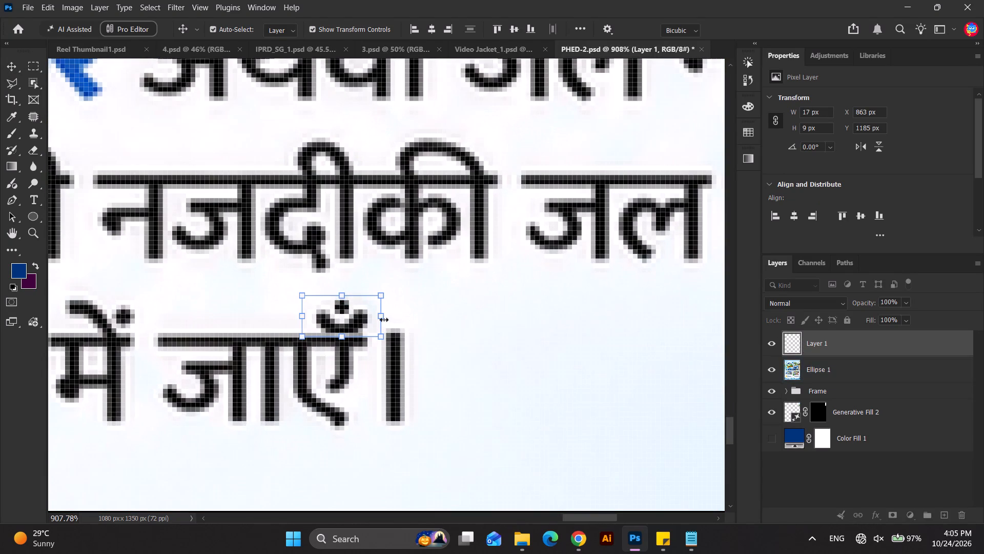
left_click_drag(384, 320, 375, 320)
key("Up")
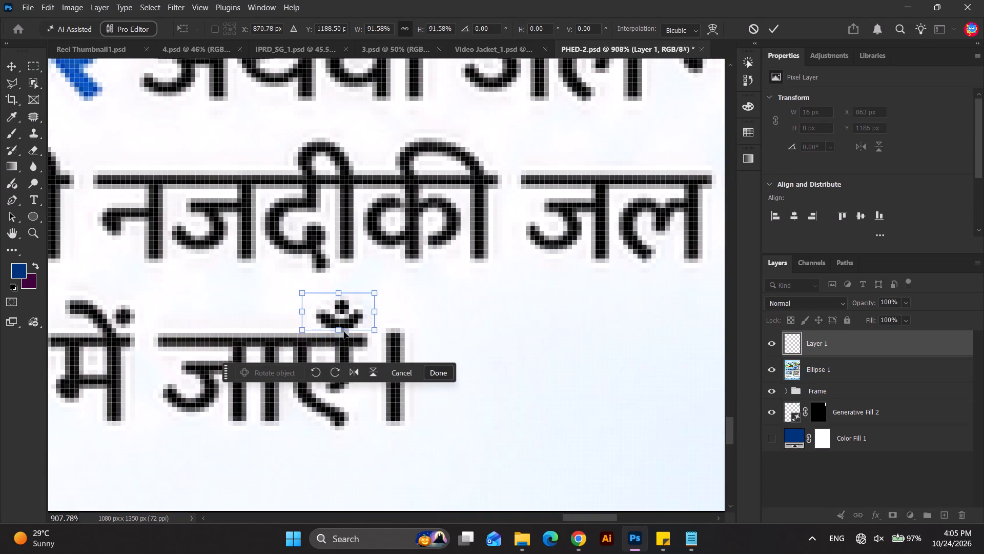
key("Down")
key("Return")
left_click(470, 337)
Review the whole poster and the corrected text of card 02 at different magnifications.
scroll(470, 337, "down", 16)
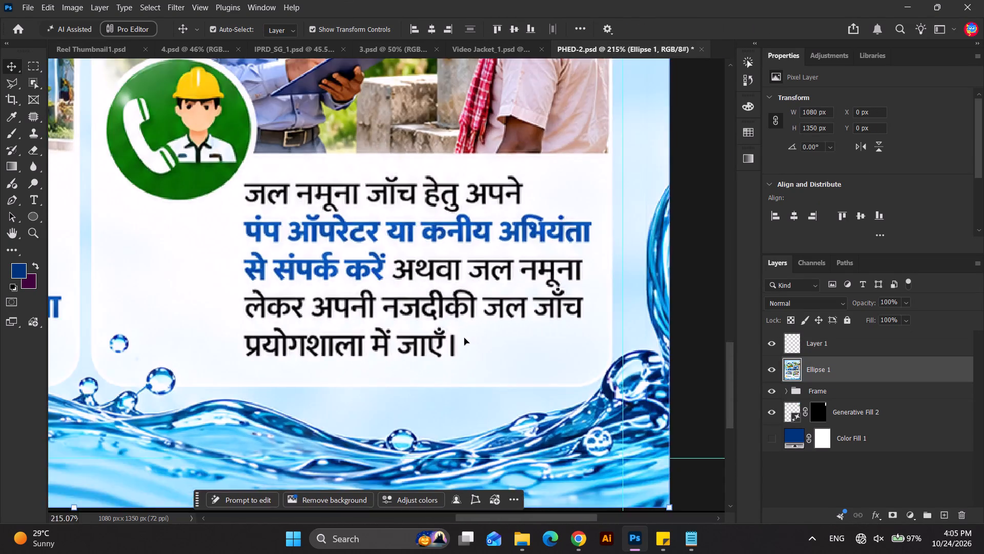
scroll(464, 338, "down", 9)
left_click(567, 437)
scroll(567, 432, "down", 5)
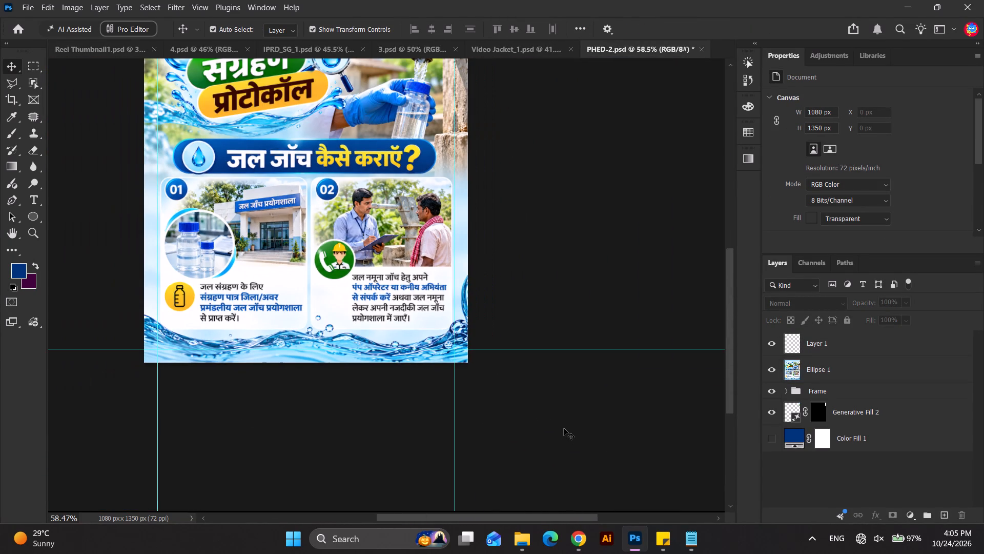
left_click(526, 420)
scroll(526, 420, "down", 8)
scroll(378, 156, "up", 2)
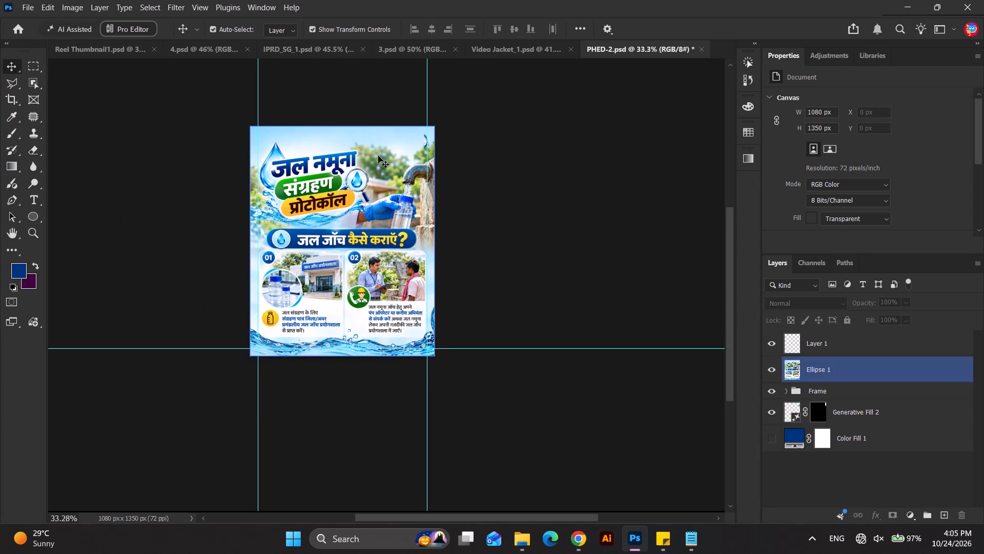
scroll(378, 156, "up", 1)
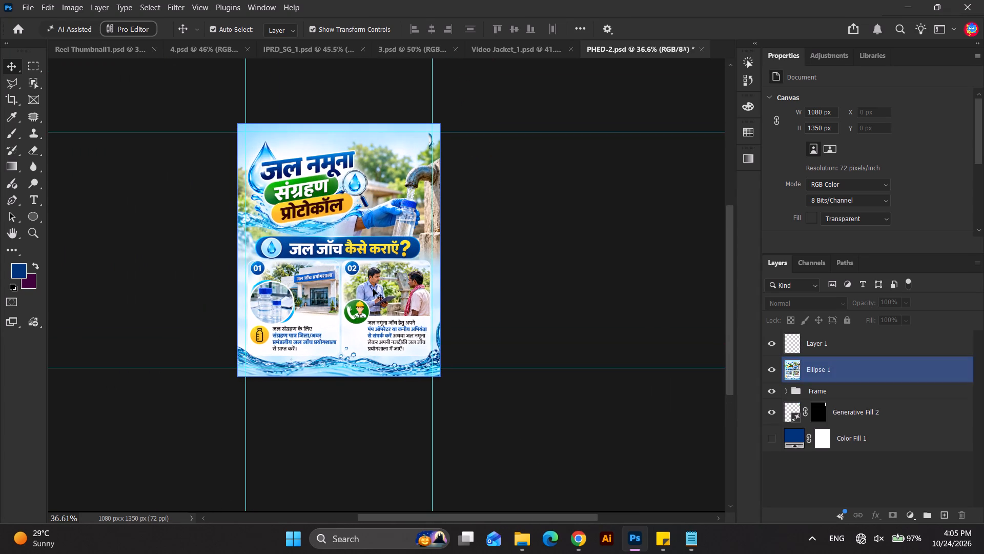
scroll(506, 304, "up", 2)
left_click(506, 303)
scroll(420, 340, "up", 5)
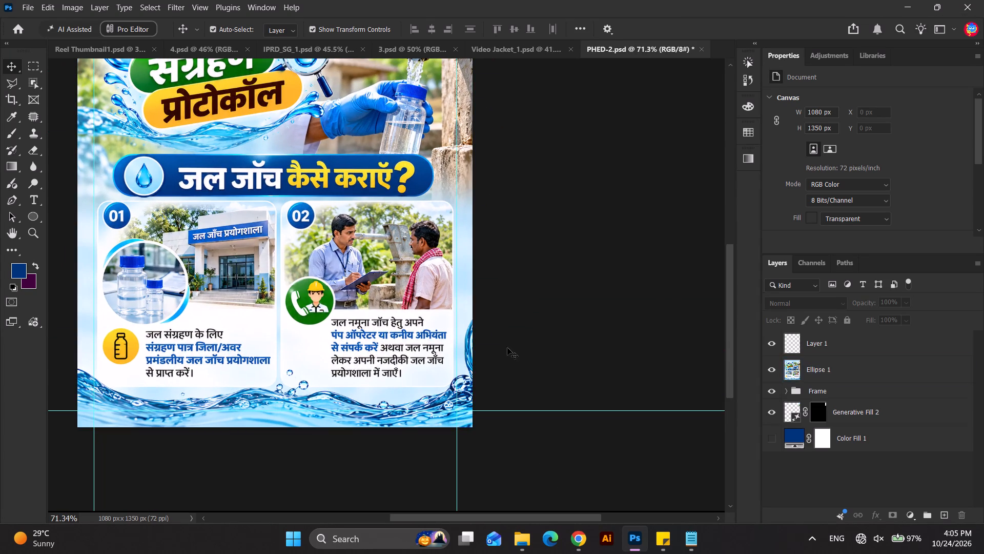
left_click(507, 348)
scroll(381, 387, "up", 4)
Save the PHED-2 document.
key("ctrl+s")
scroll(422, 280, "down", 7)
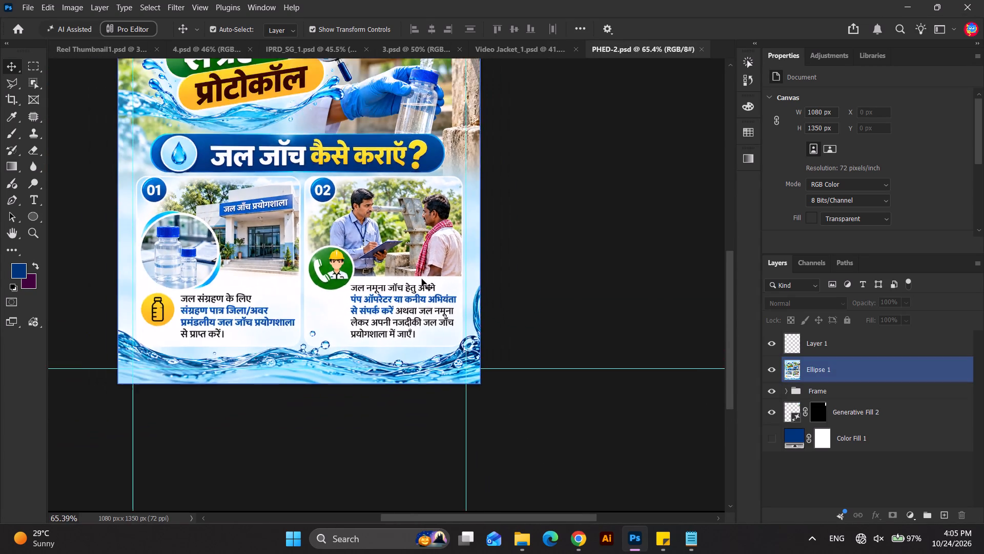
Save the PHED-2 document again with the whole poster in view.
scroll(422, 279, "down", 3)
left_click(552, 267)
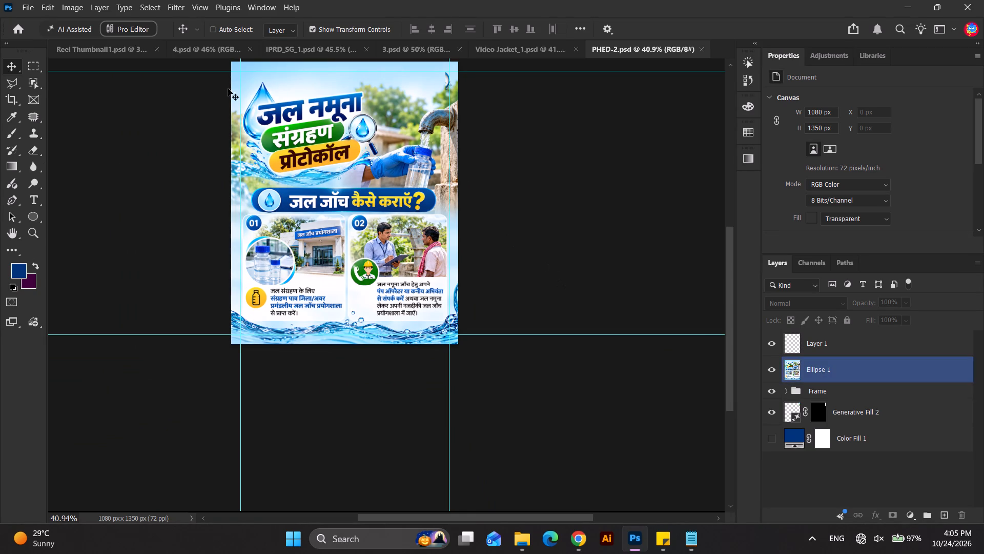
key("ctrl+s")
Save a copy of the PHED-2 poster as a PNG in the PHED folder, keeping the suggested file name.
left_click(28, 9)
left_click(83, 169)
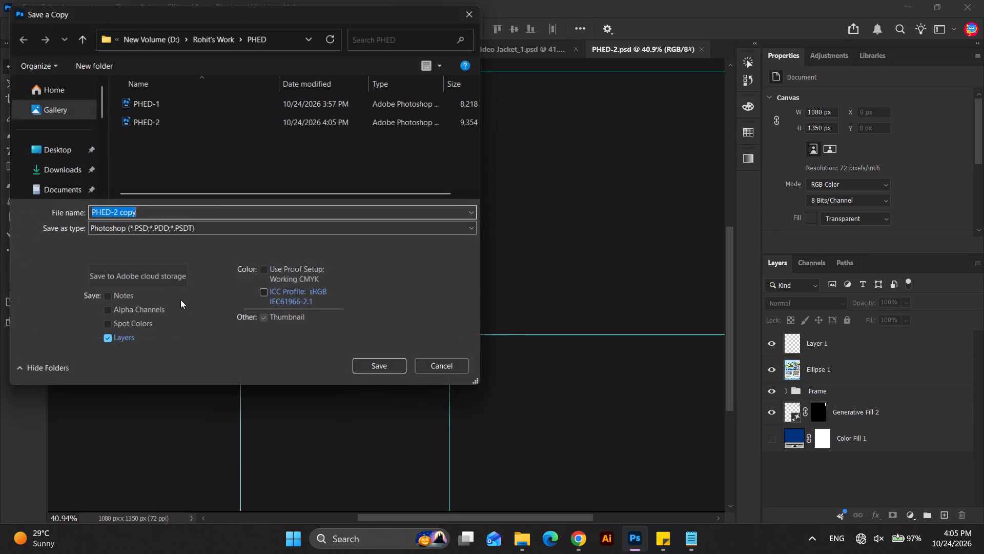
left_click(149, 224)
left_click(150, 414)
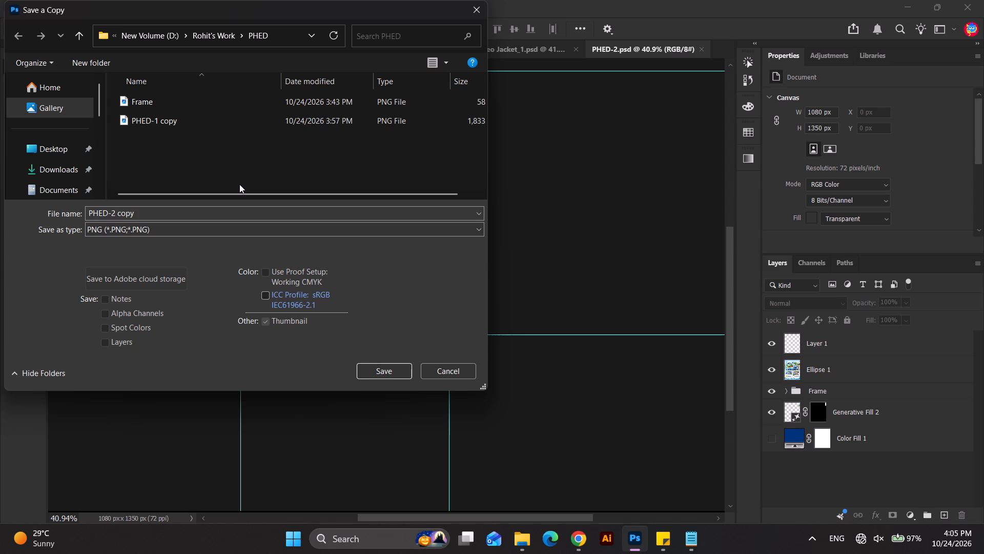
left_click(208, 161)
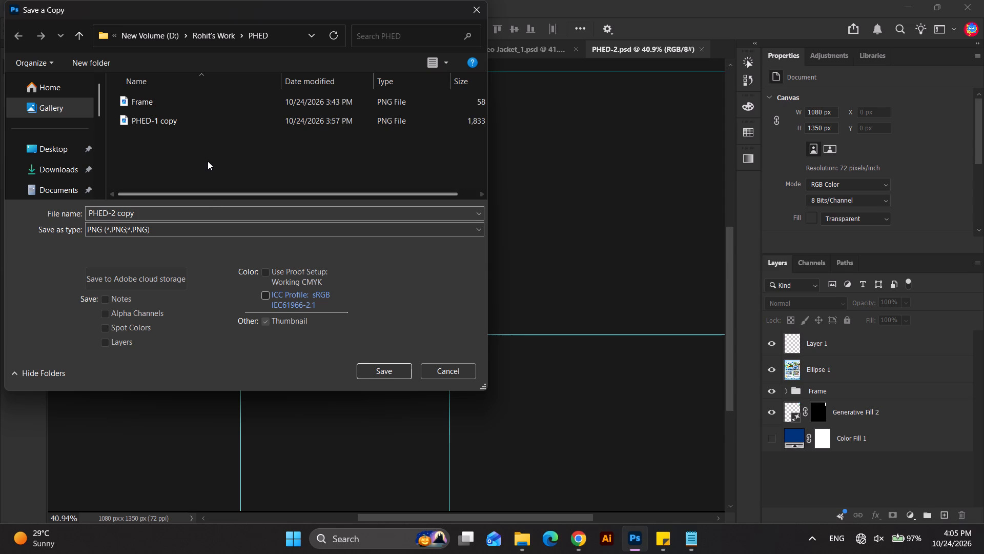
left_click(401, 368)
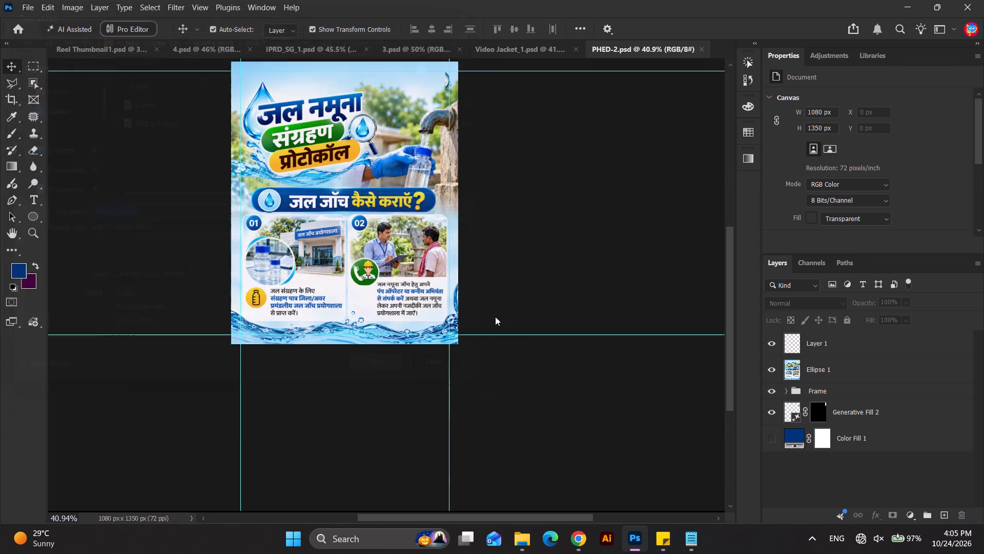
left_click(574, 156)
left_click(588, 260)
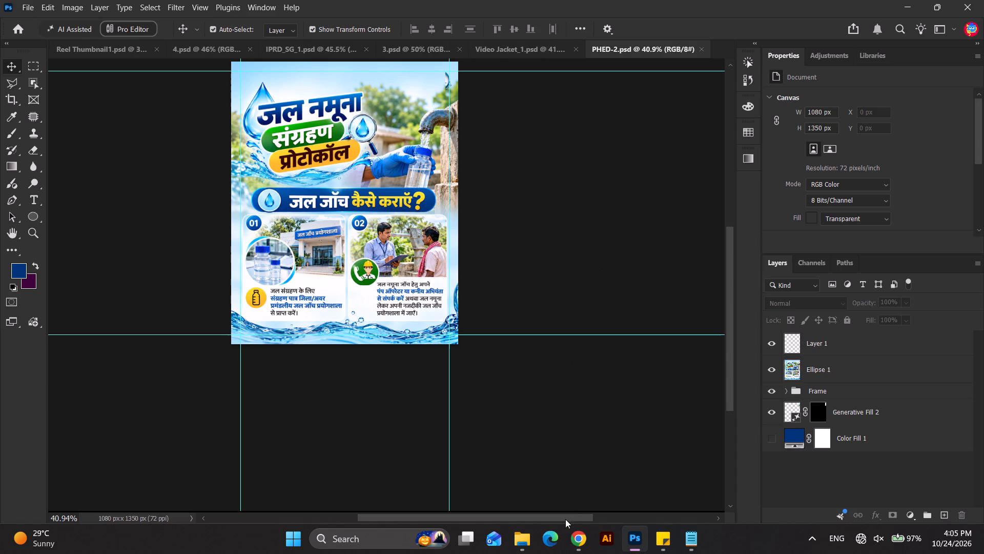
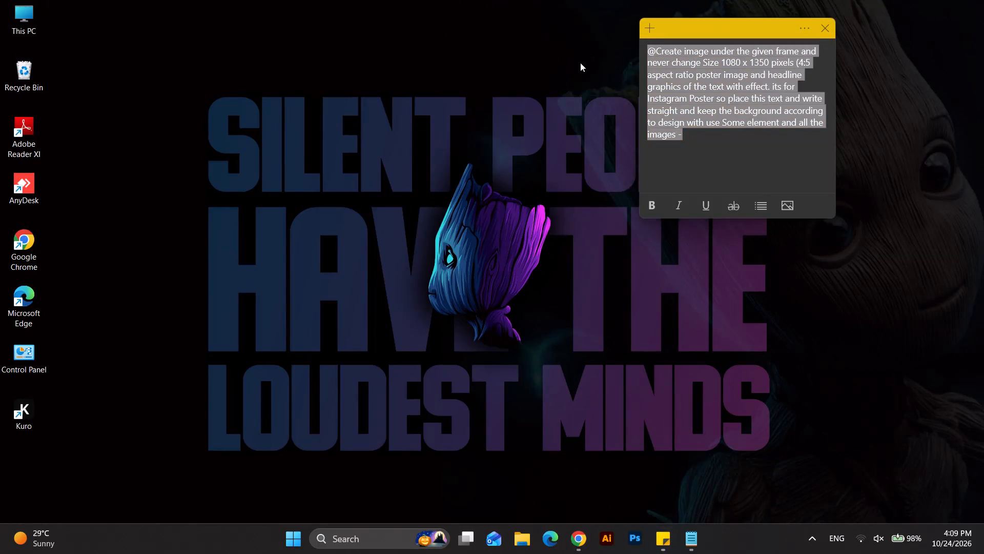
Close the sticky note containing the Instagram poster image prompt.
left_click(830, 22)
left_click(863, 92)
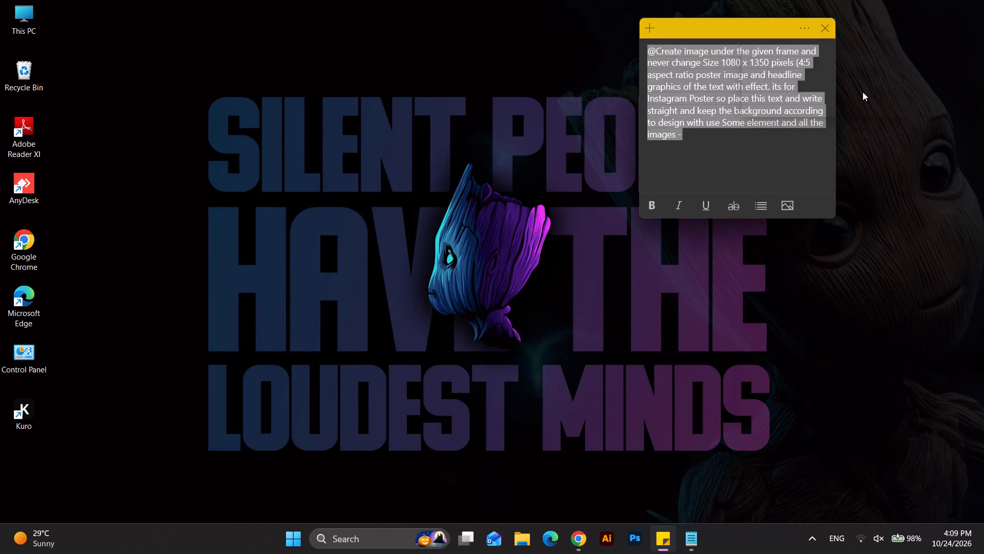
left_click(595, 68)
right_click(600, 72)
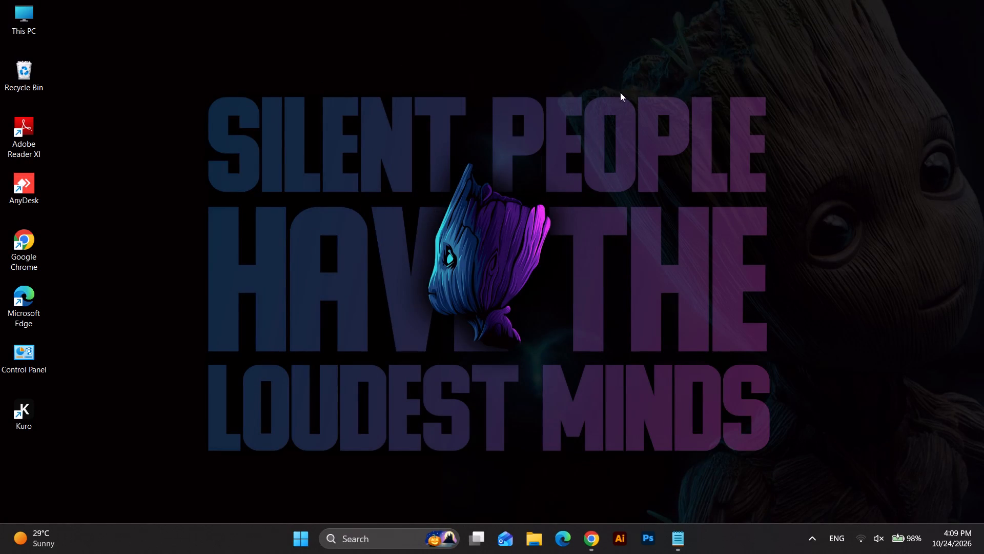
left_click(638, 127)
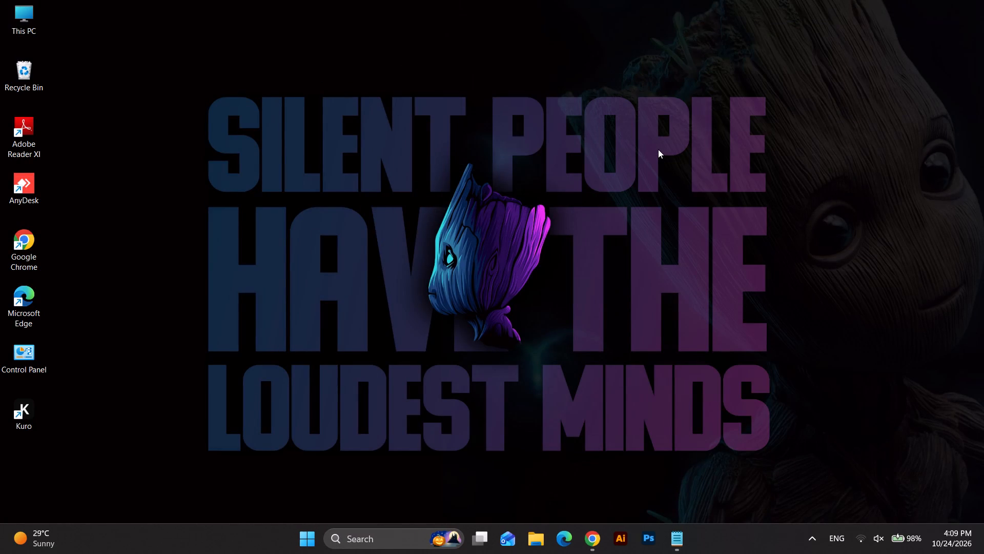